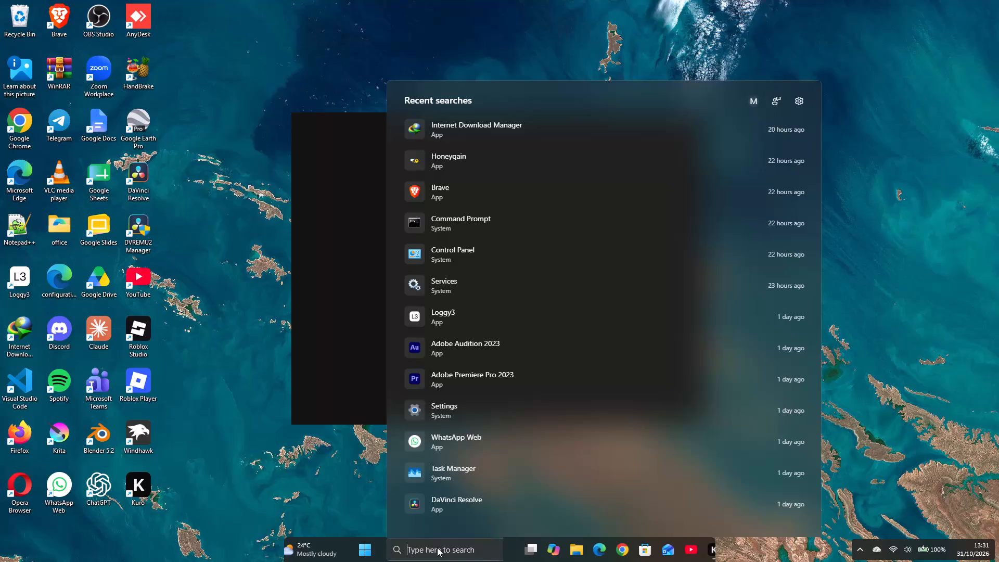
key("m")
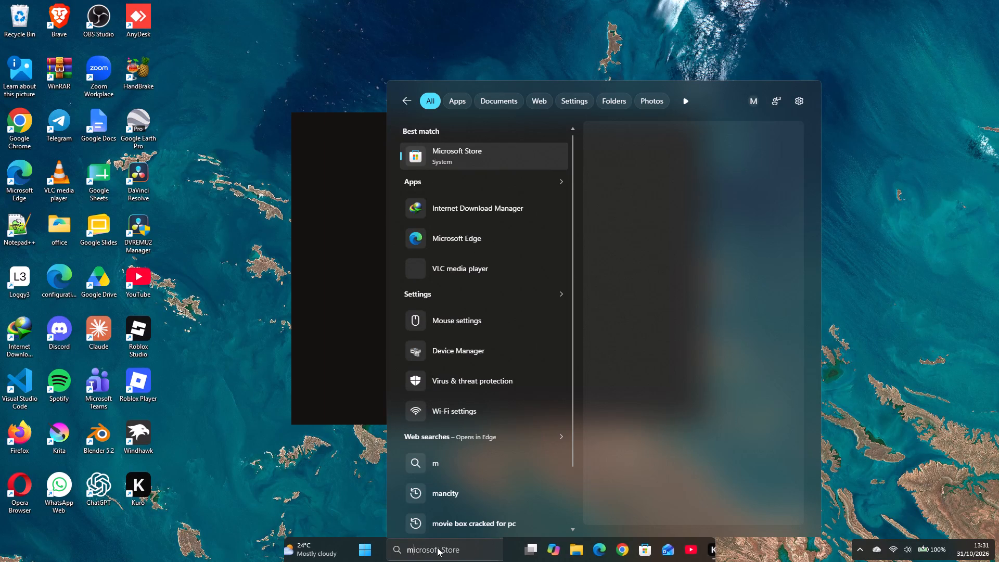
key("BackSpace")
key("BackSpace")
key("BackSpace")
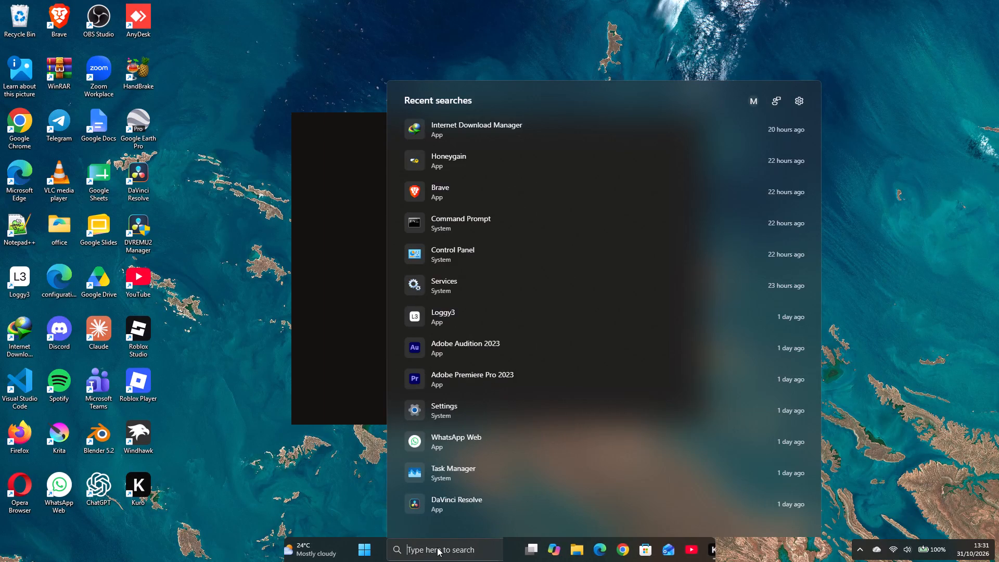
Search the computer for "excel" and launch the Excel app.
type("excel")
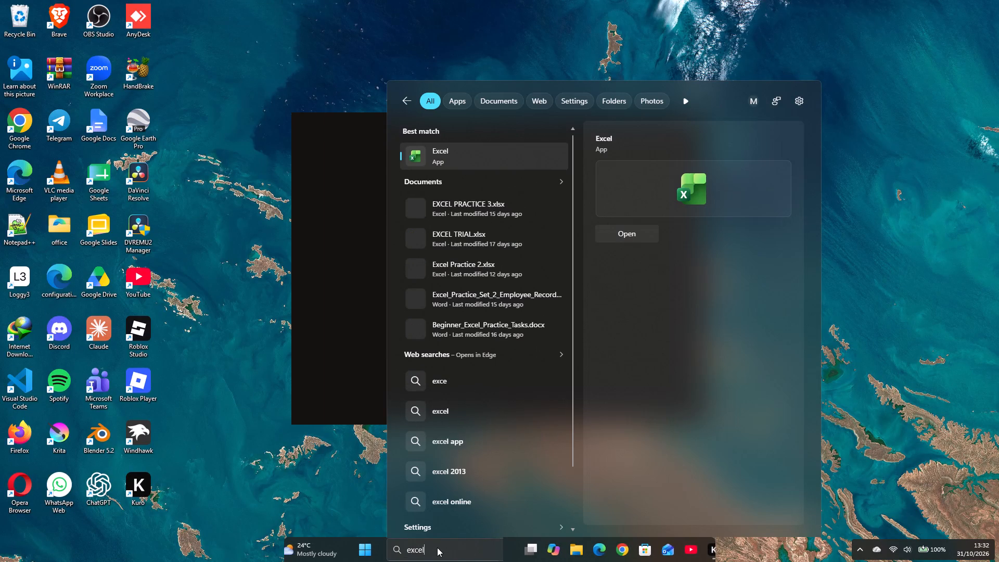
left_click(634, 239)
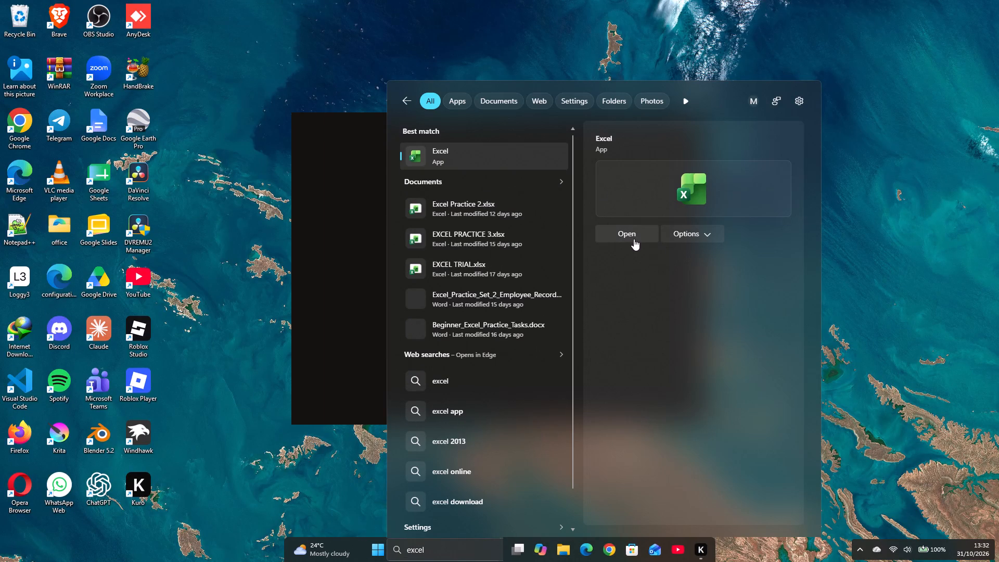
left_click(631, 229)
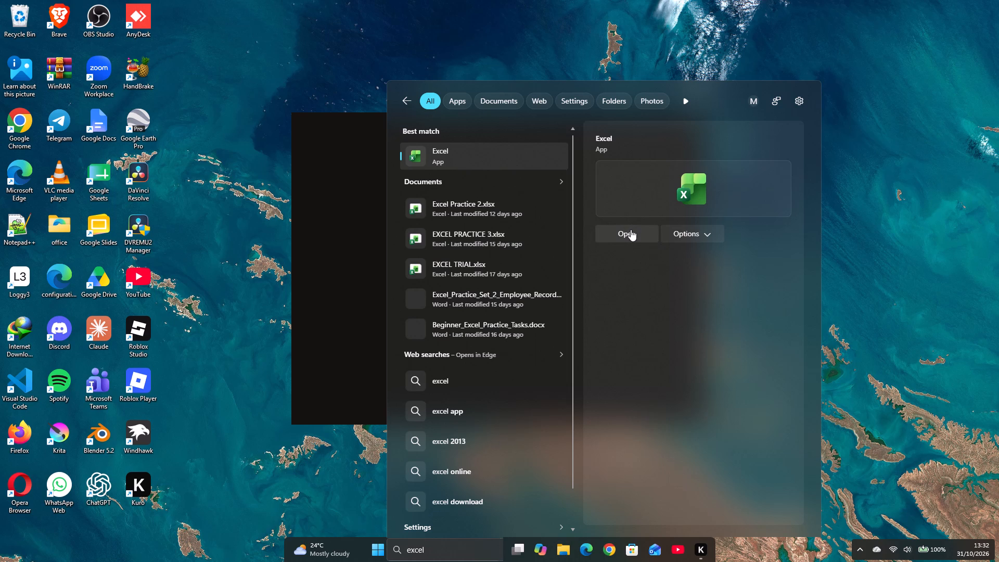
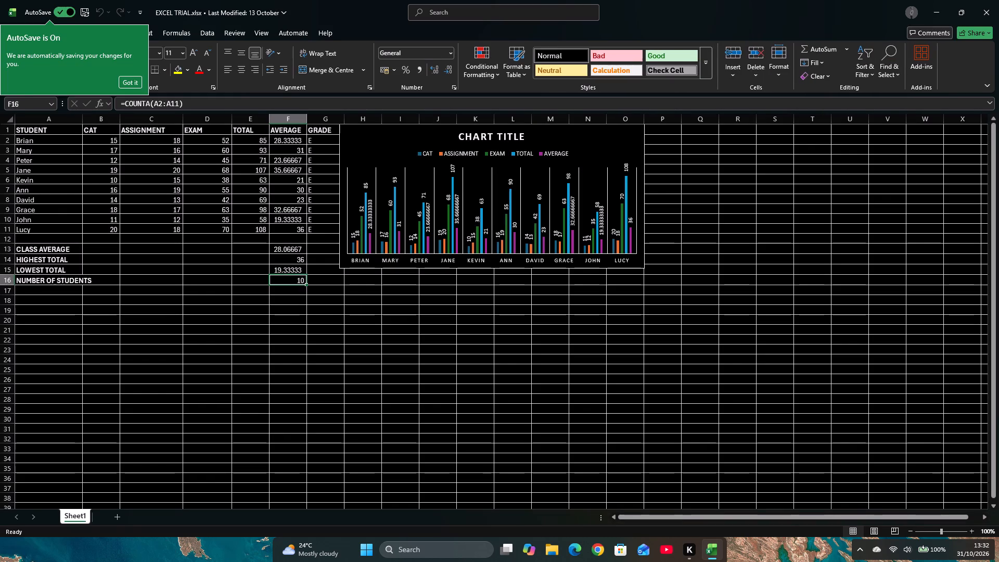
Dismiss the AutoSave and Analyse Data notices and open the recent workbook Great Test.xlsx.
left_click(128, 84)
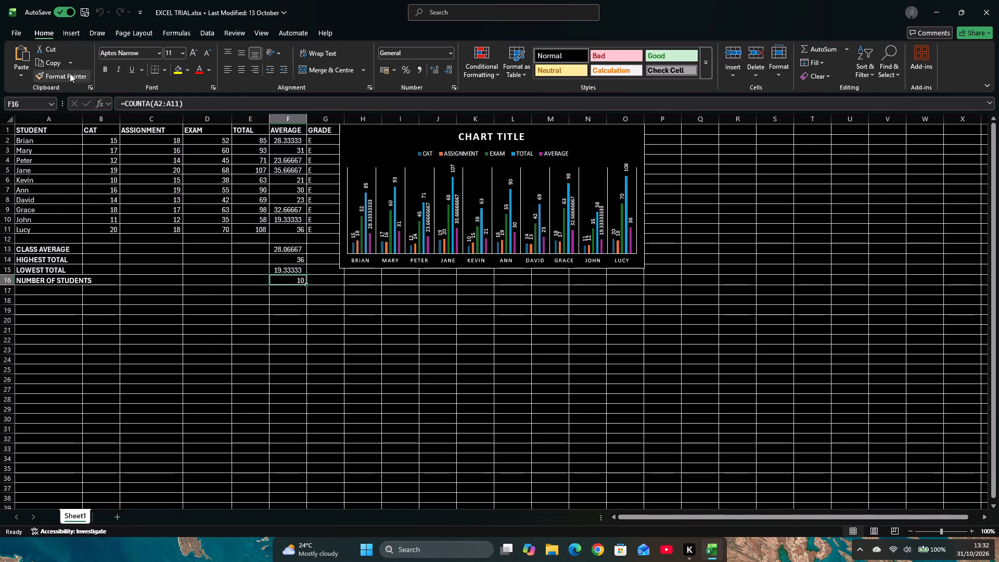
left_click(22, 35)
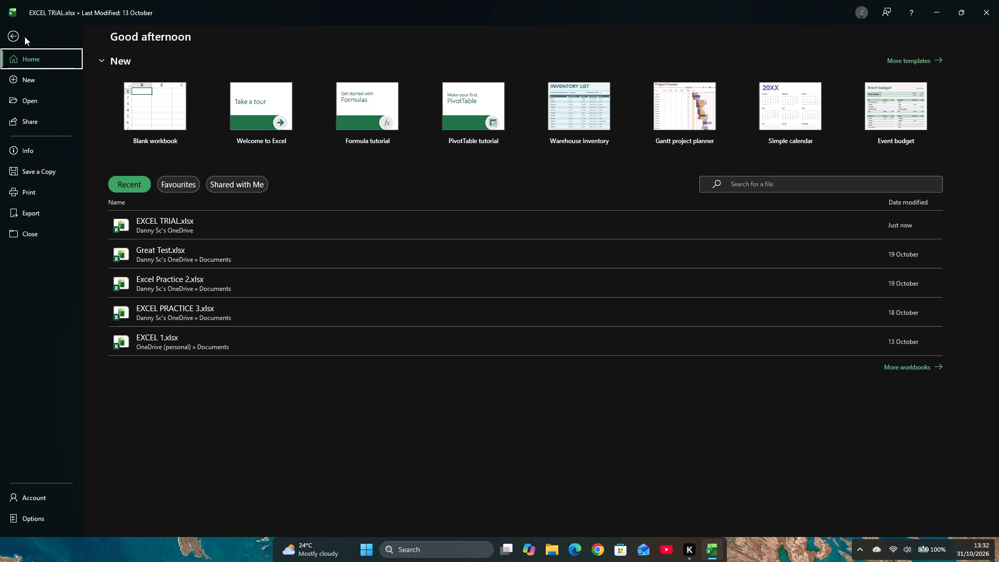
double_click(150, 223)
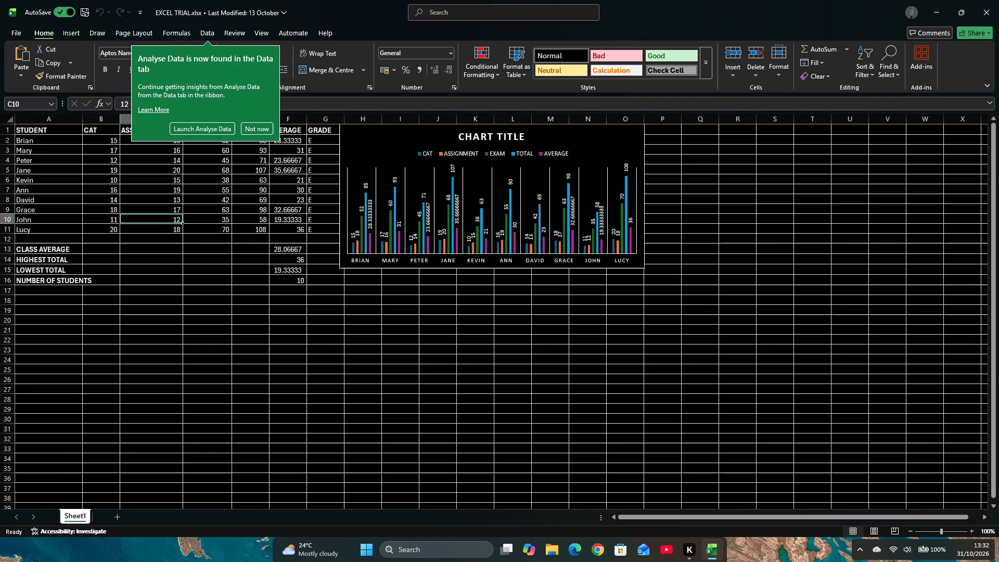
left_click(259, 131)
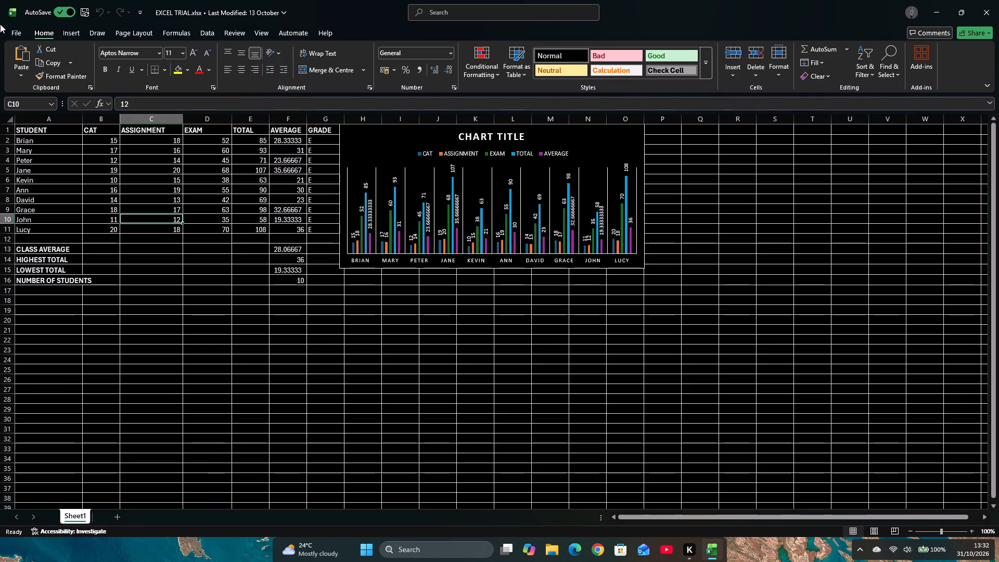
left_click(18, 36)
double_click(178, 255)
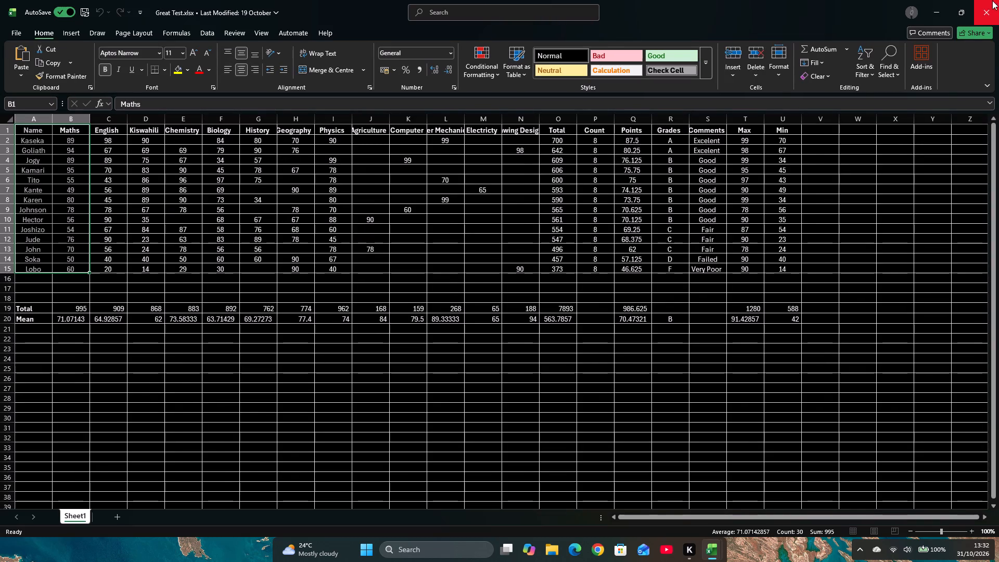
Close the EXCEL TRIAL.xlsx workbook and select the Agriculture mean cell J20 in Great Test.xlsx.
left_click(721, 552)
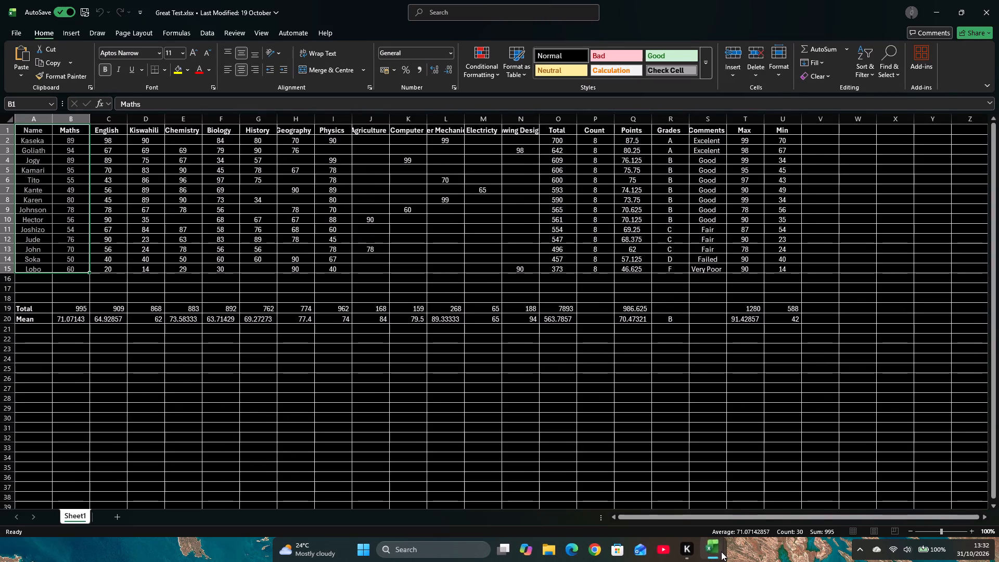
left_click(710, 553)
left_click(700, 455)
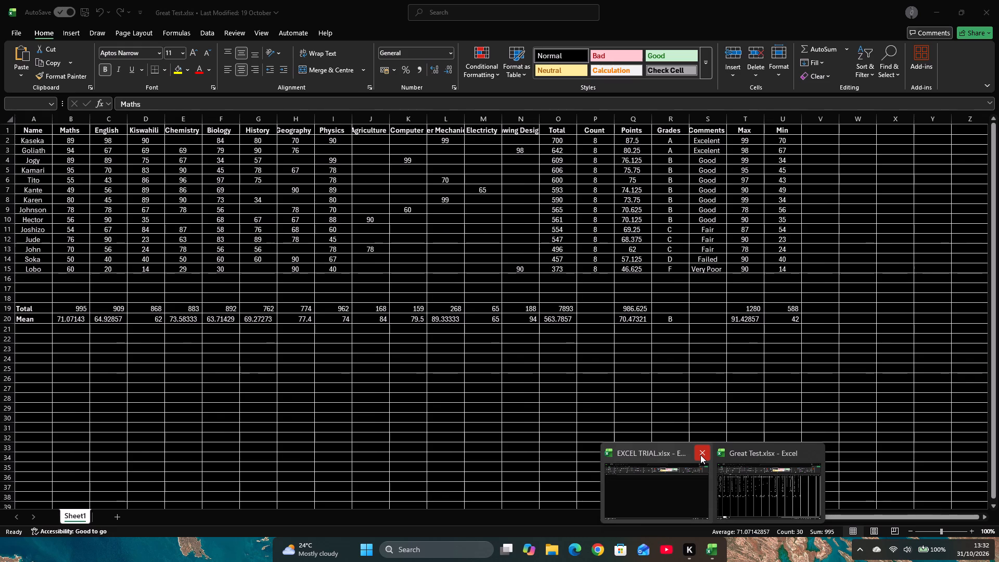
left_click(372, 275)
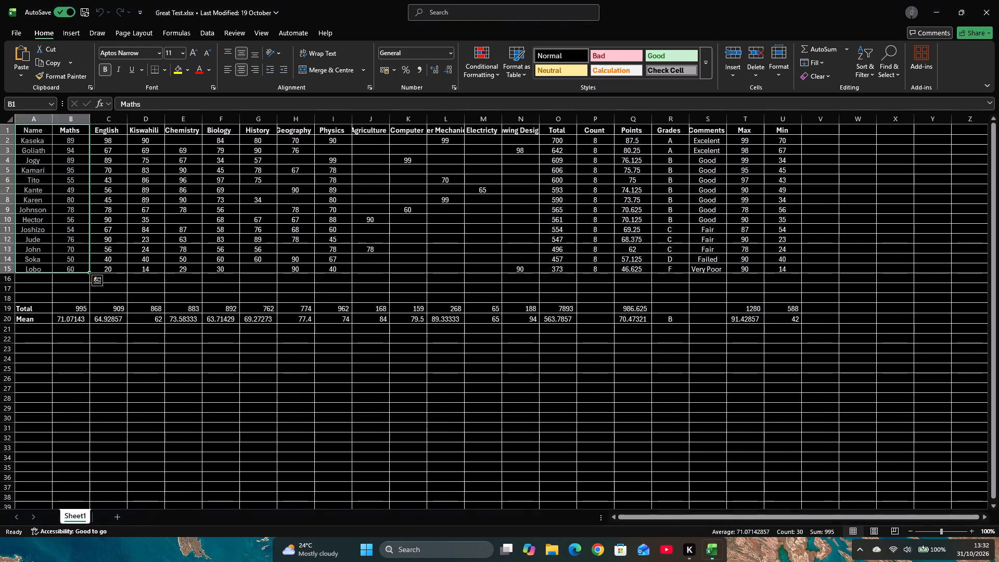
left_click(378, 313)
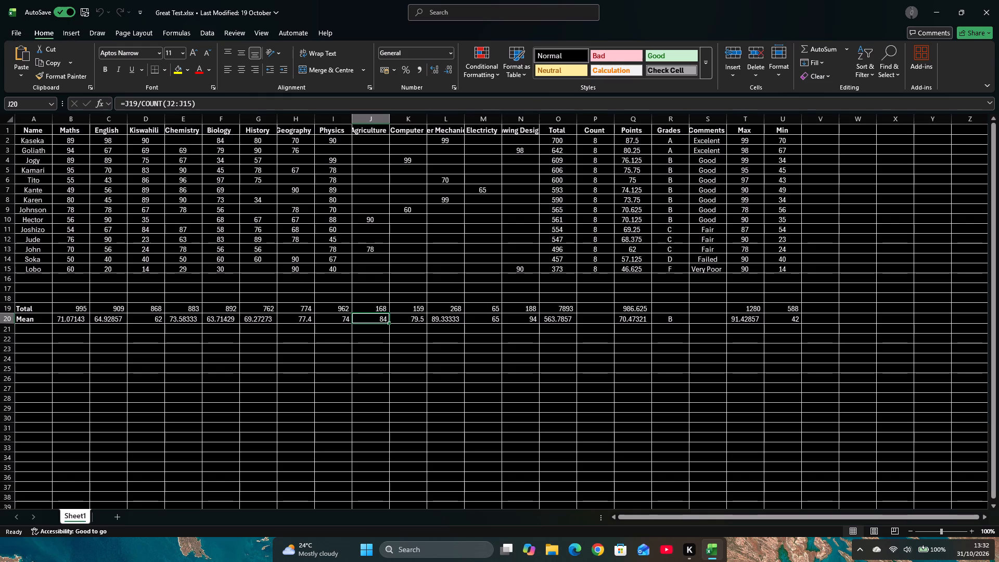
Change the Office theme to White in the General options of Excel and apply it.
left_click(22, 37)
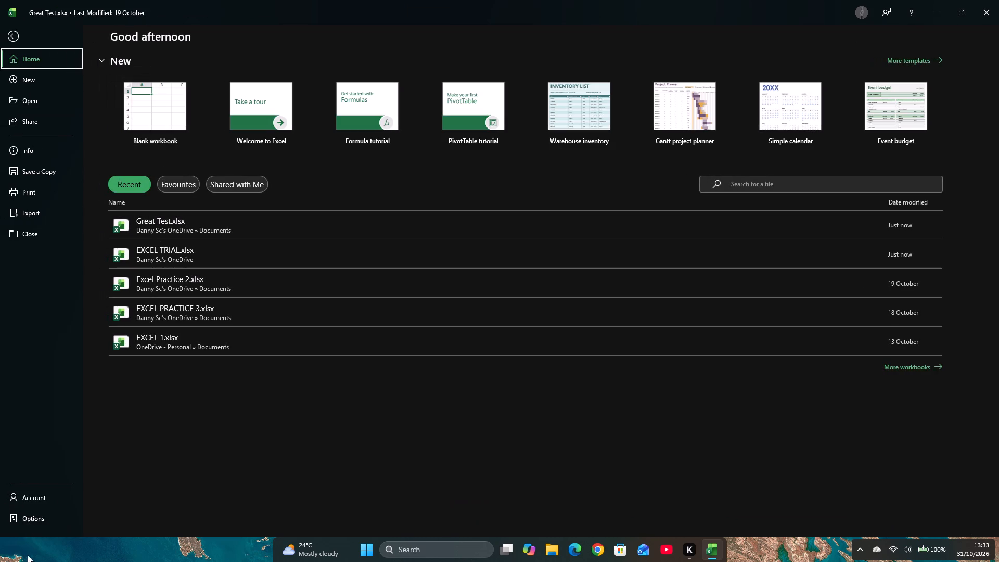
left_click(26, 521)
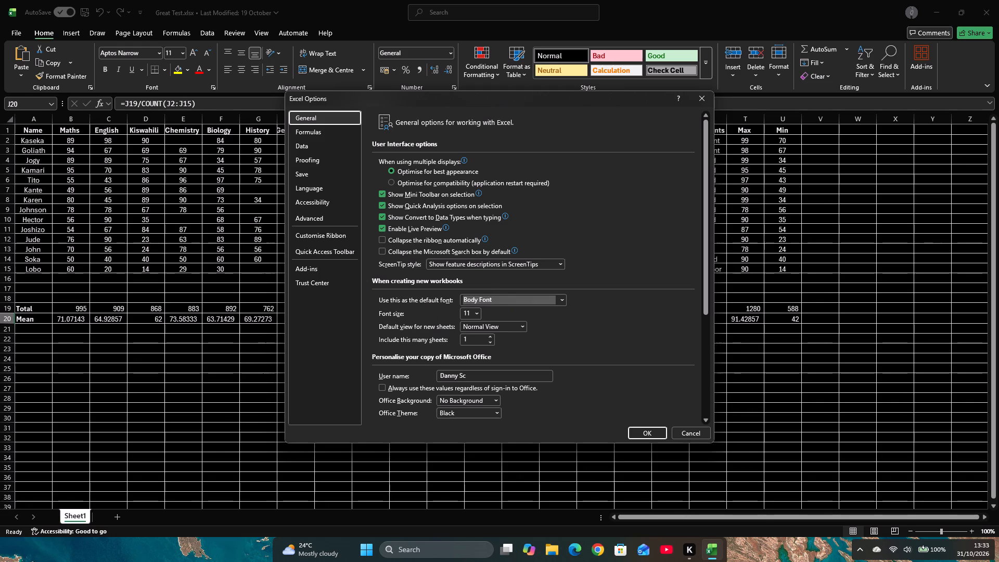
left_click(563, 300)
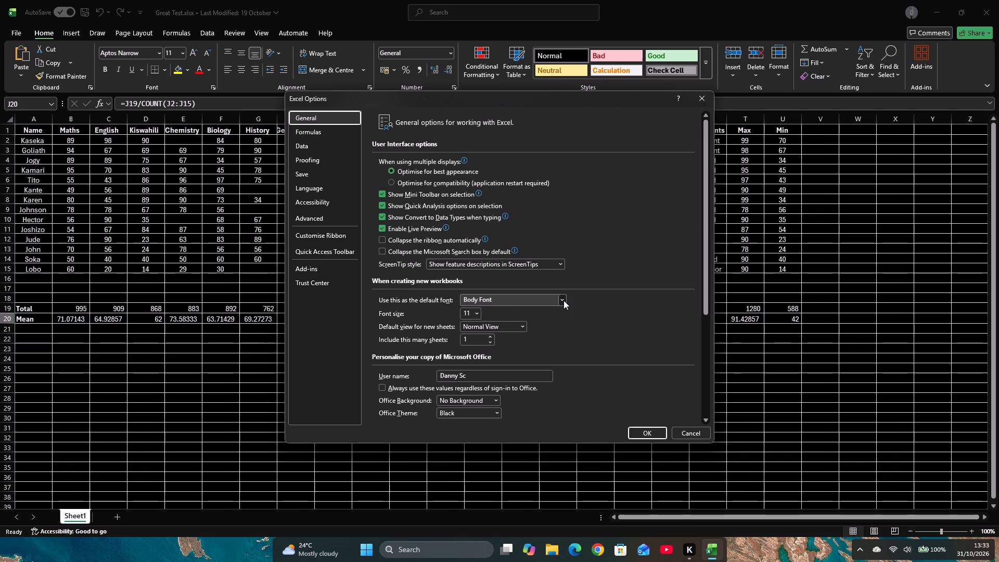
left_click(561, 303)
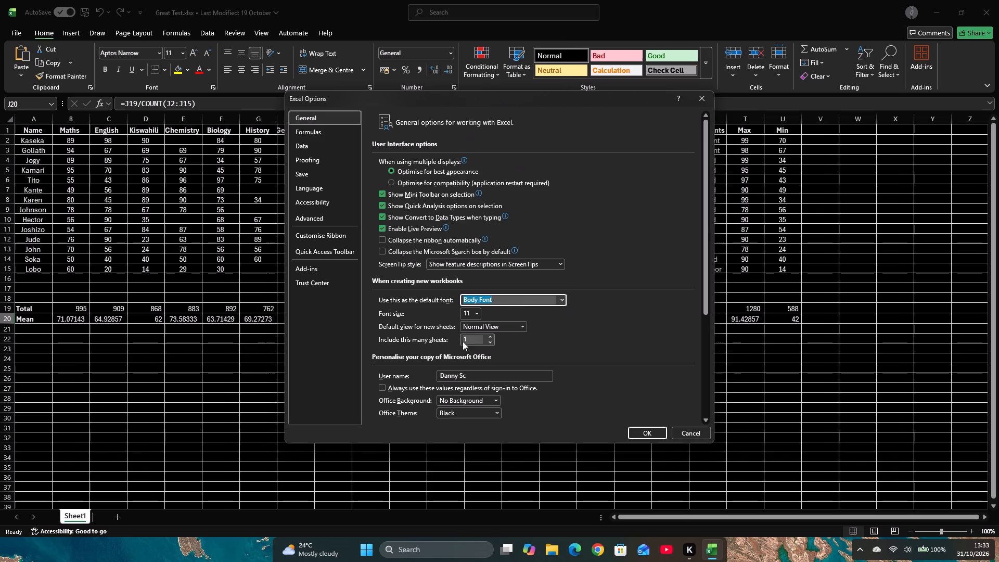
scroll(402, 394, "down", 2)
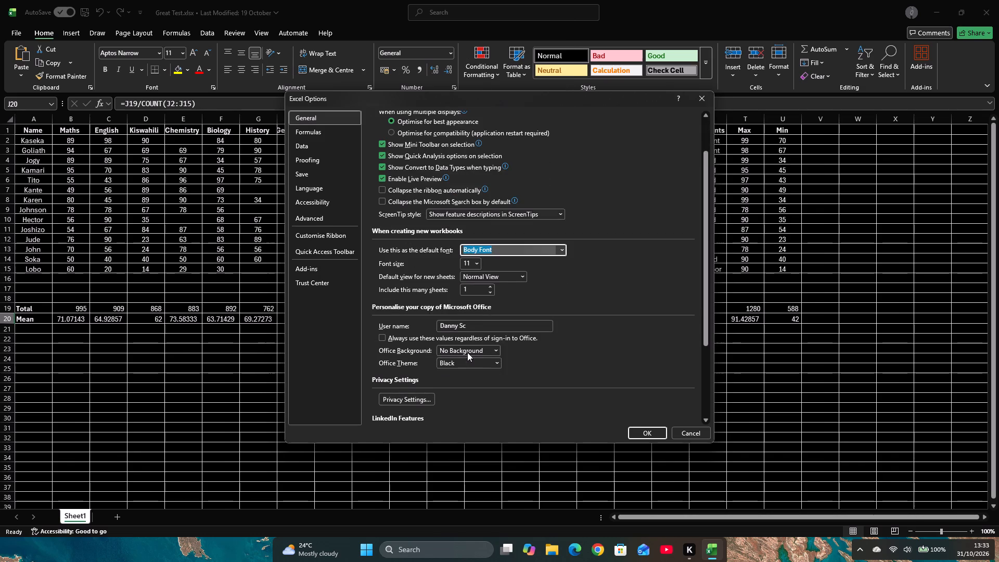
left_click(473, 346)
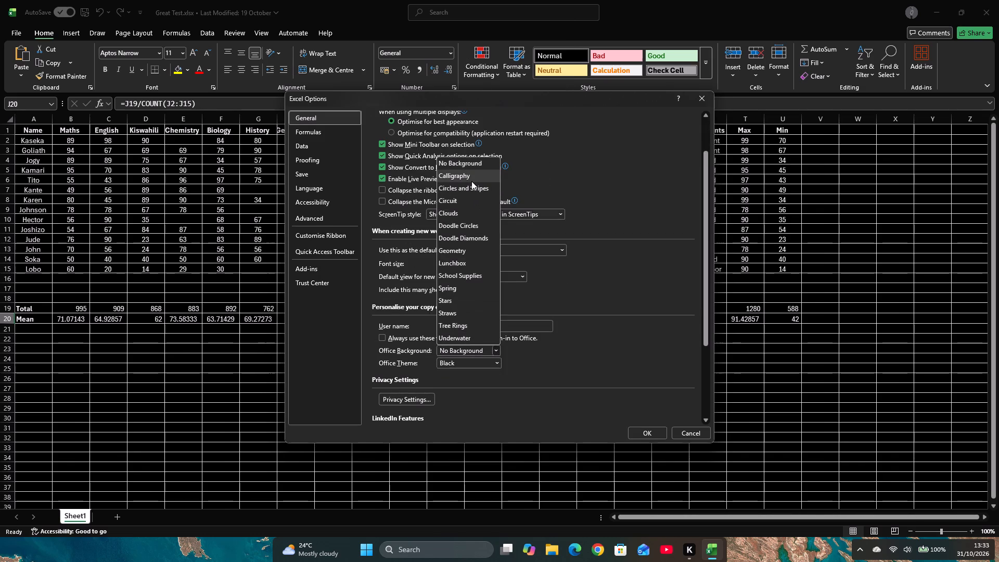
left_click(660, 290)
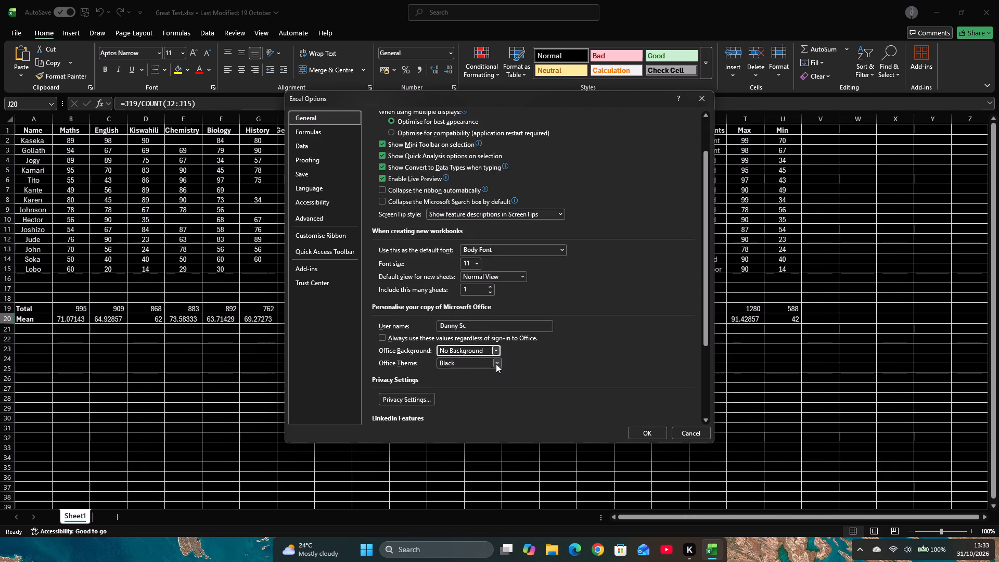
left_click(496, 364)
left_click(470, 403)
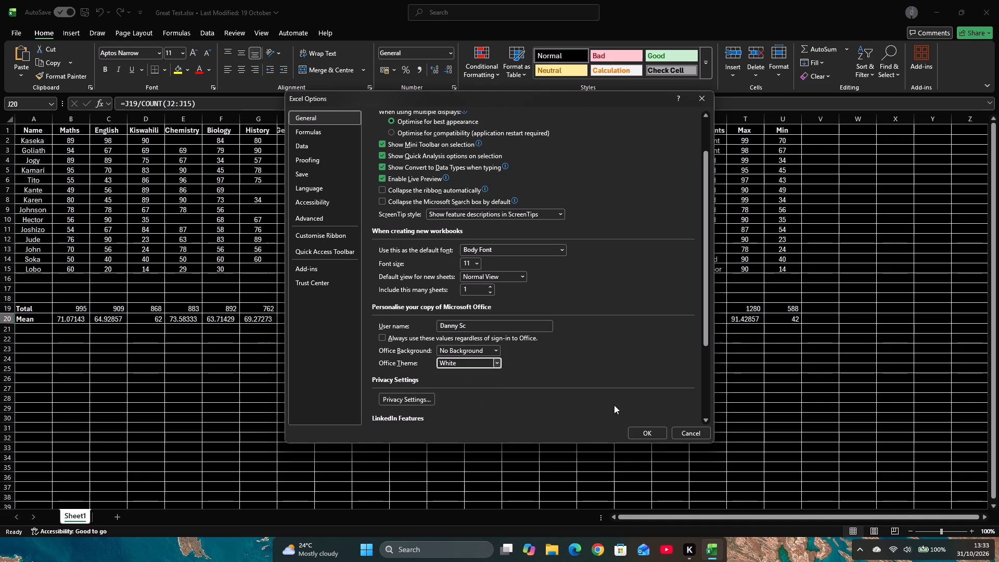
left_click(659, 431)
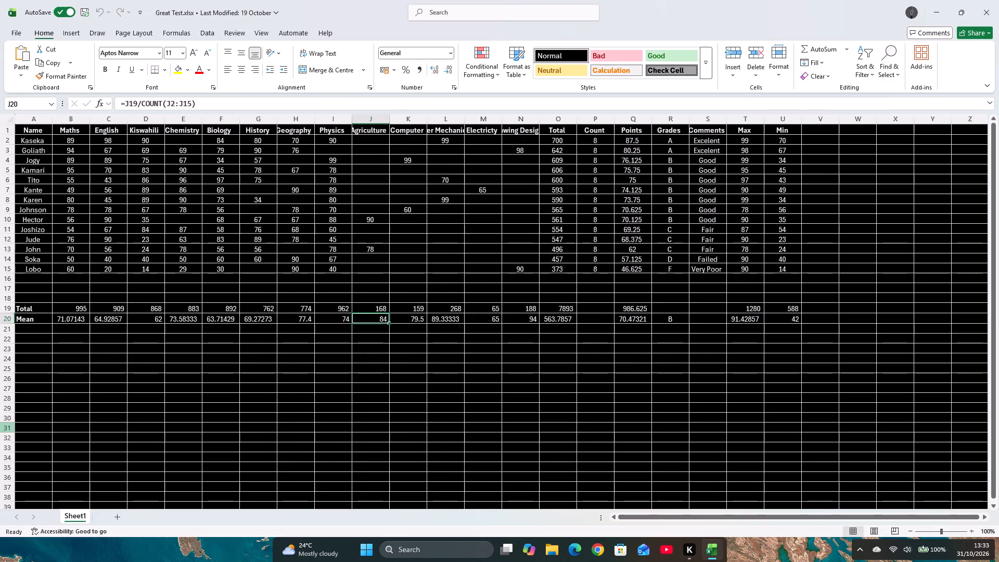
Clear the Agriculture mean in cell J20 and move to cell J21.
key("z")
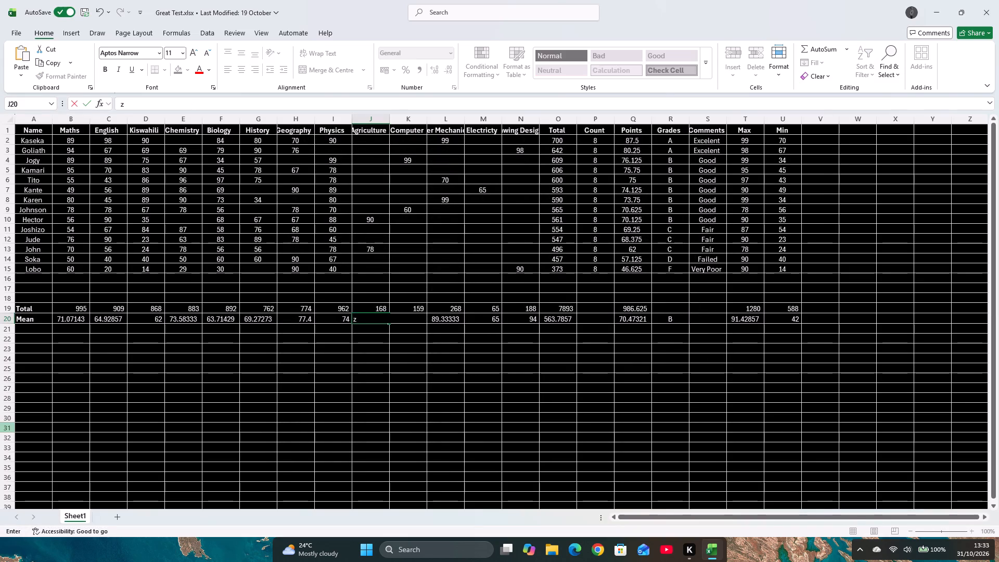
key("ctrl+shift+z")
key("ctrl+y")
key("BackSpace")
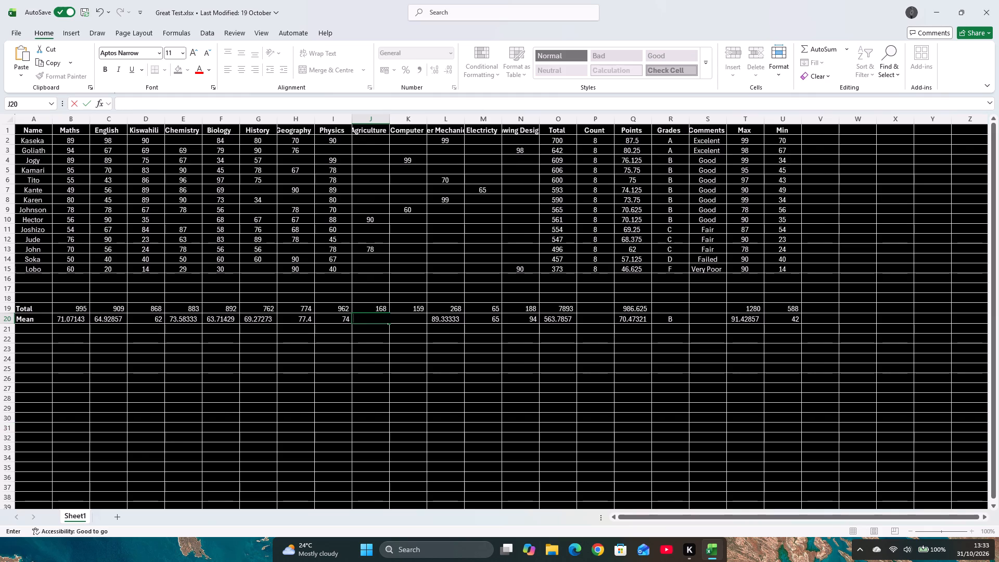
left_click(376, 333)
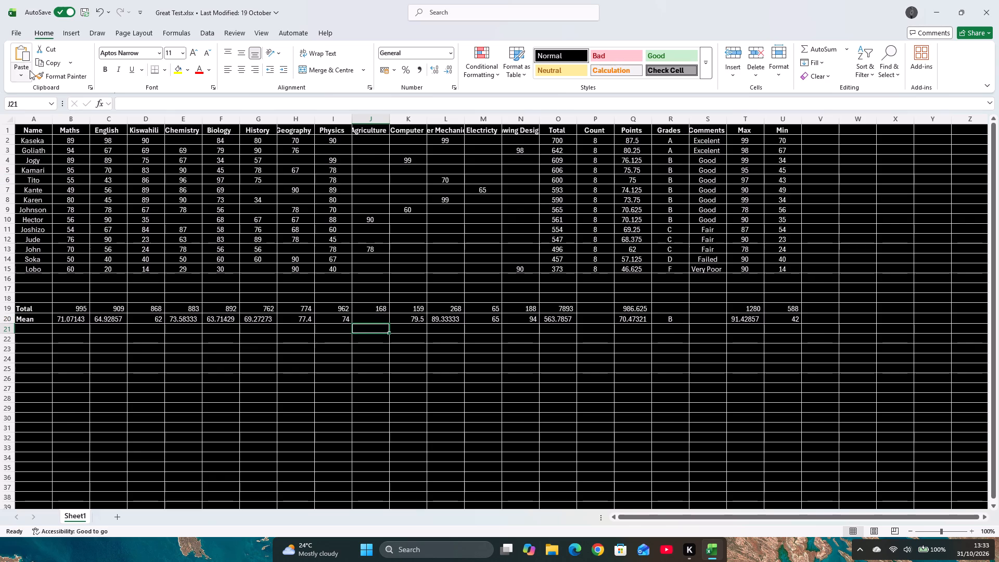
Set the Office theme to Use system setting in the General options and apply it.
left_click(15, 32)
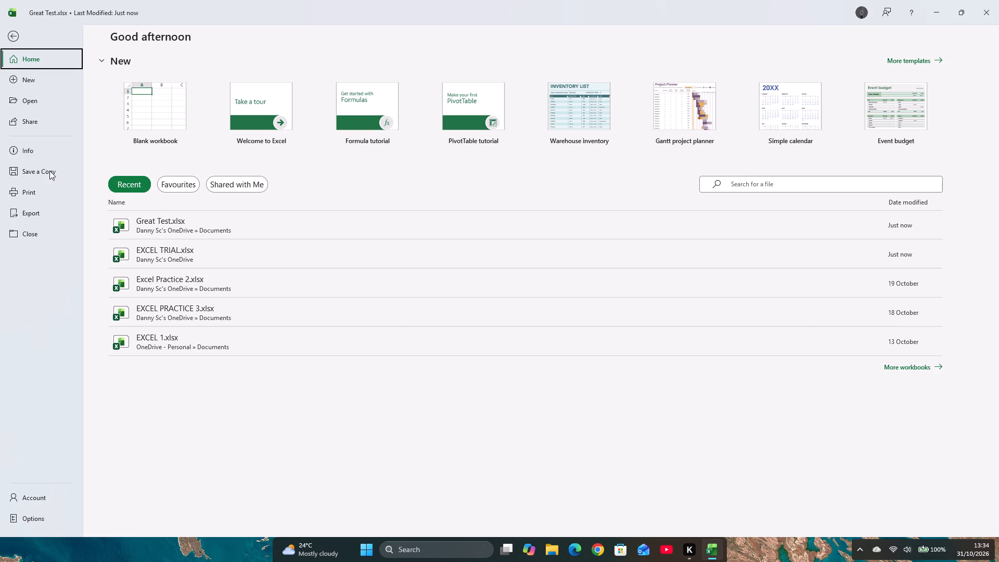
left_click(34, 514)
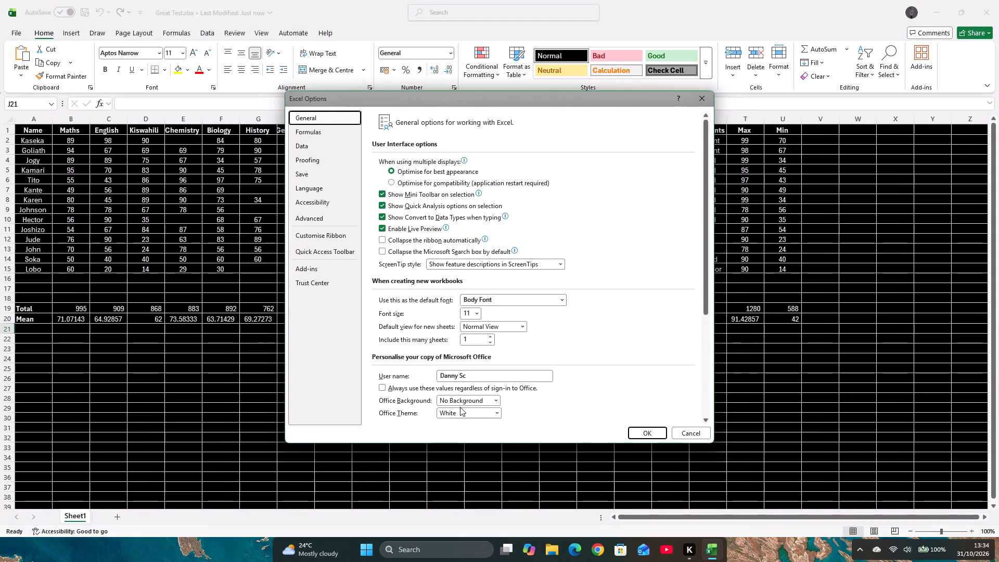
left_click(465, 412)
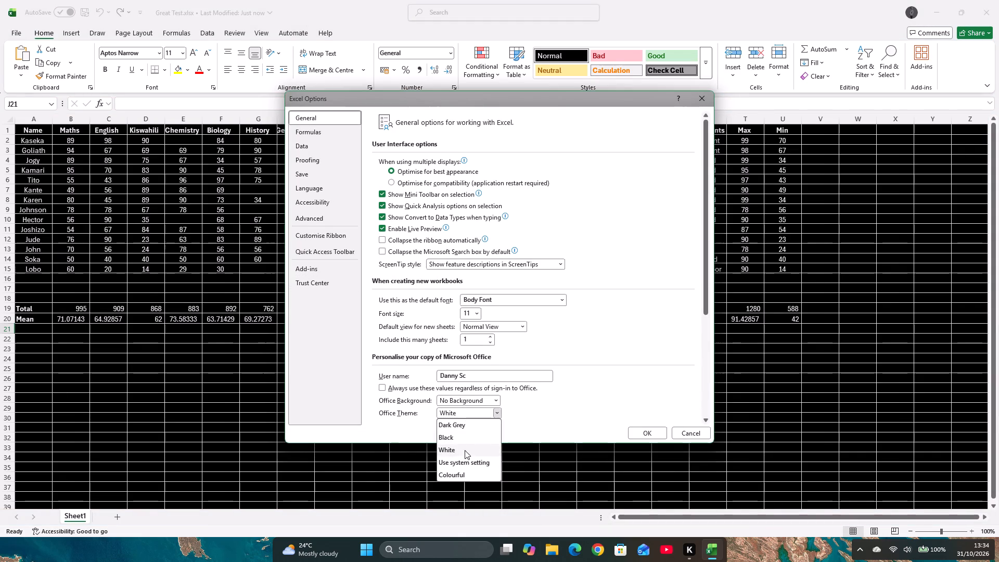
left_click(470, 462)
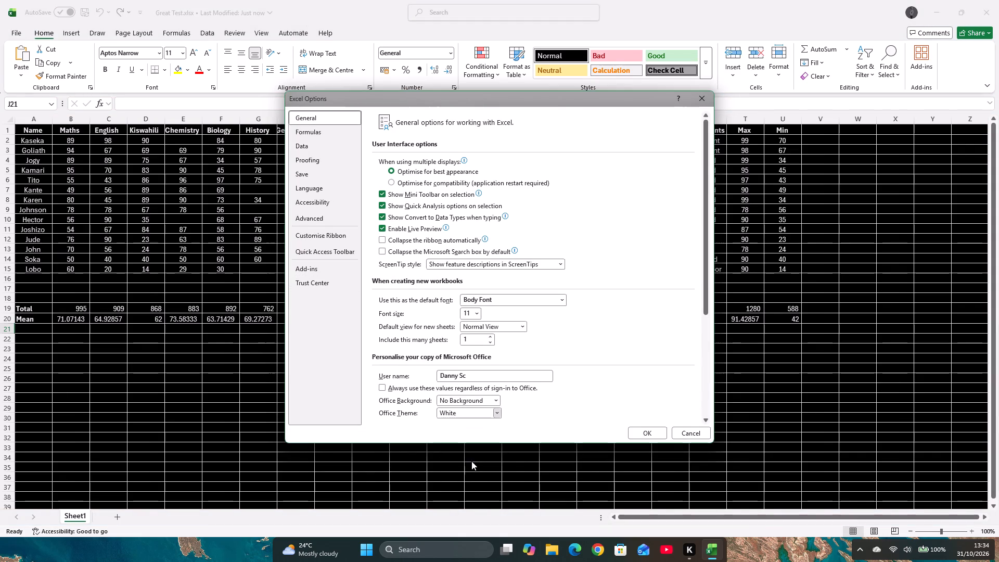
left_click(644, 435)
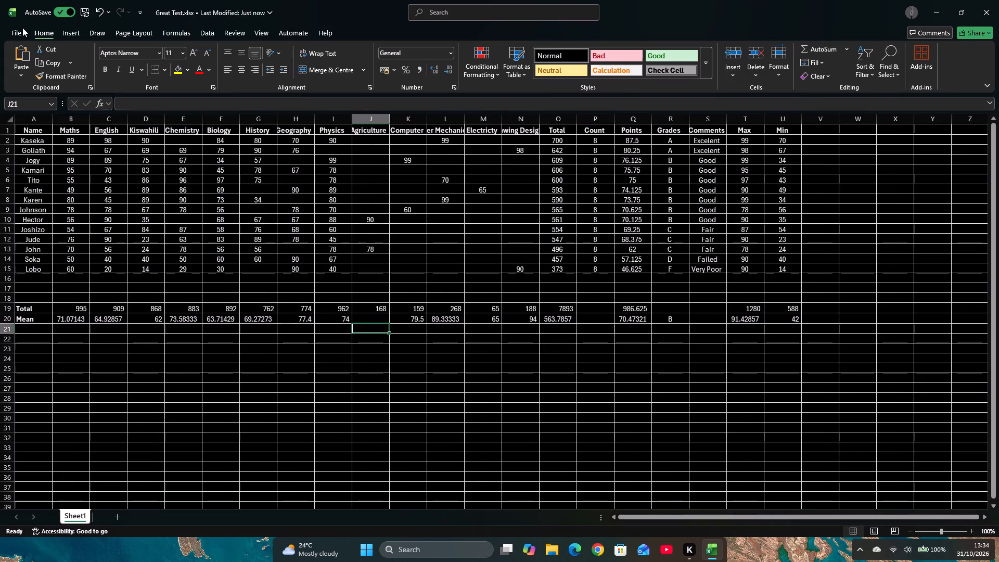
Review the General settings in Excel Options, including the Office theme, and leave without making changes.
left_click(20, 38)
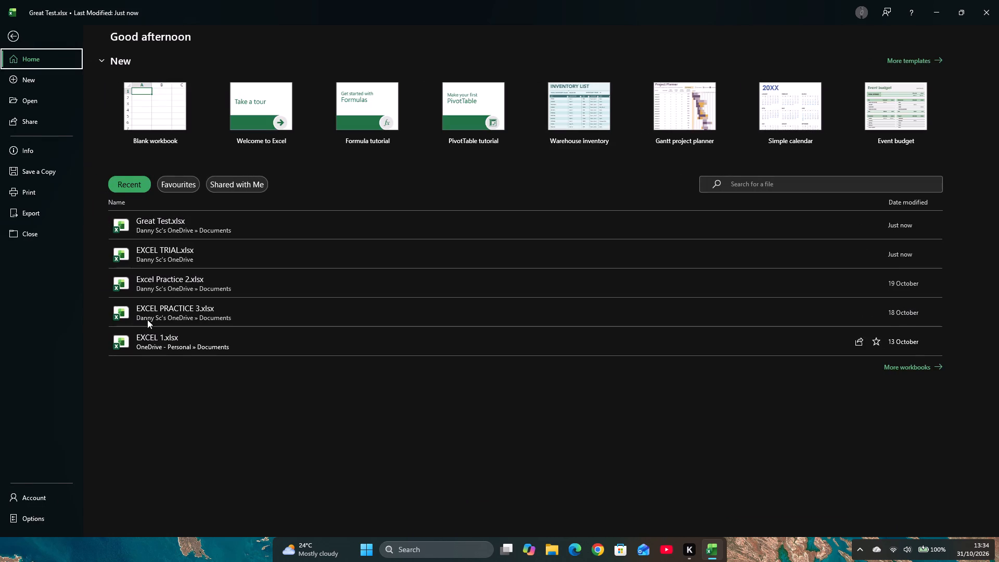
left_click(39, 518)
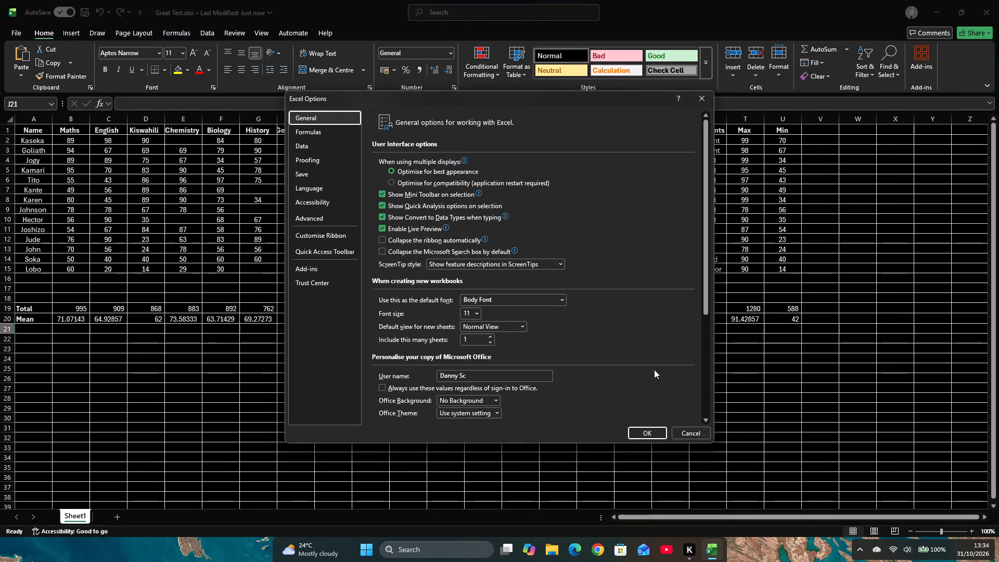
scroll(522, 383, "down", 4)
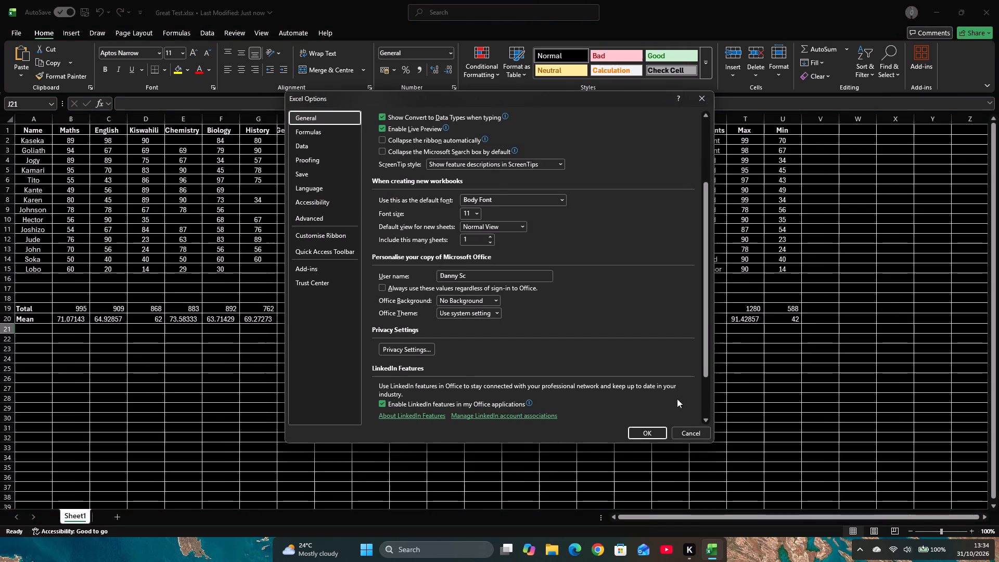
left_click(687, 433)
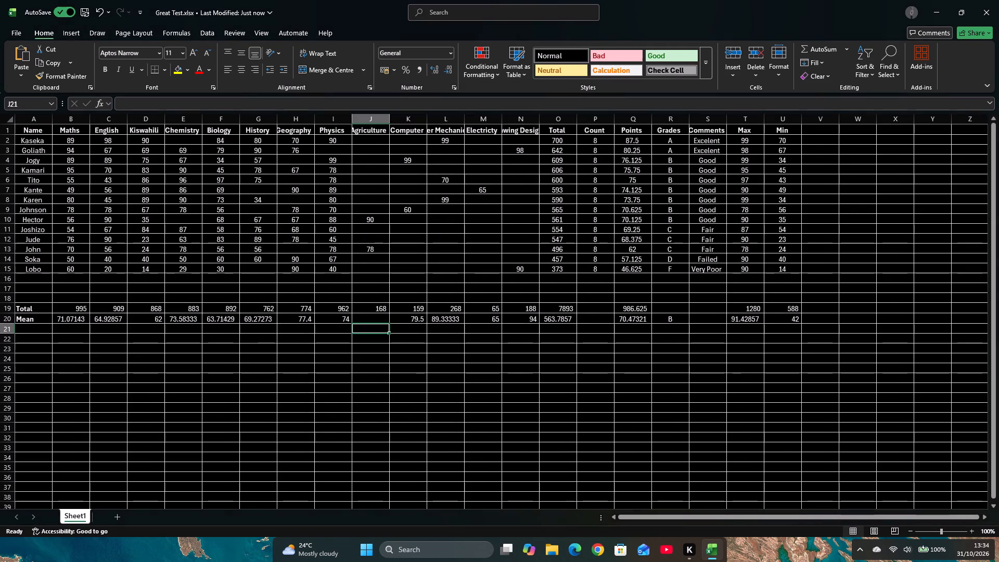
Search the computer for Word and launch the Word app.
left_click(428, 550)
key("w")
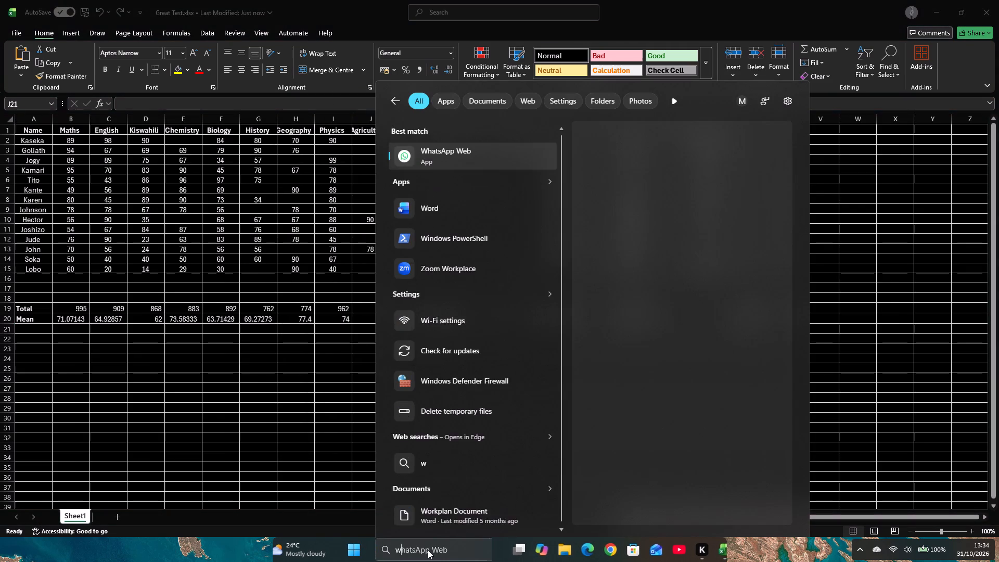
key("o")
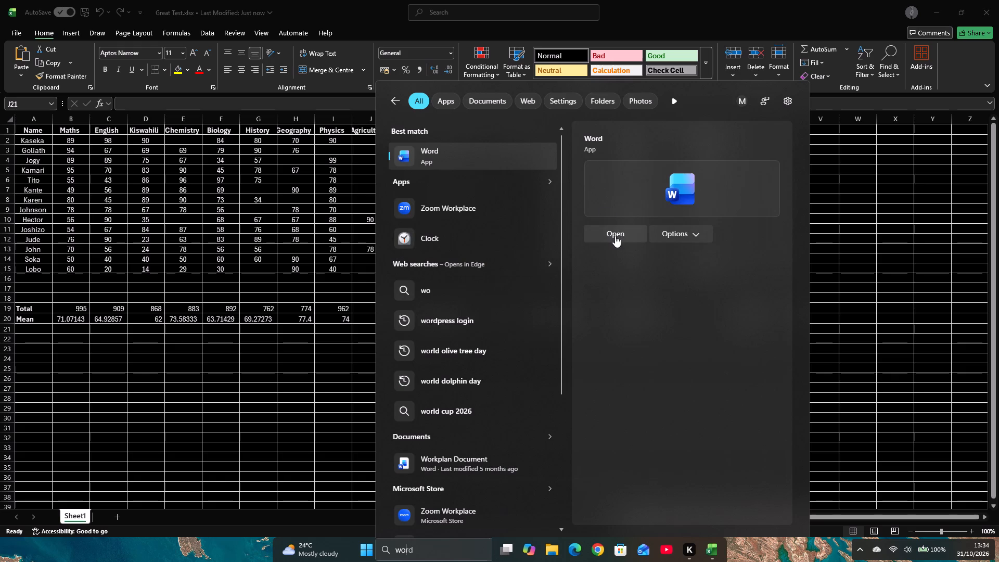
left_click(615, 236)
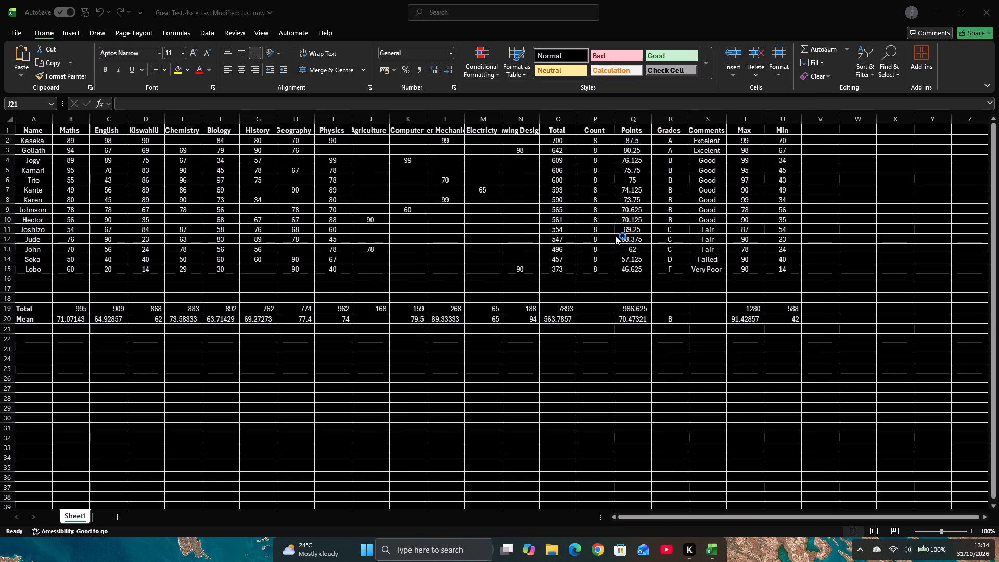
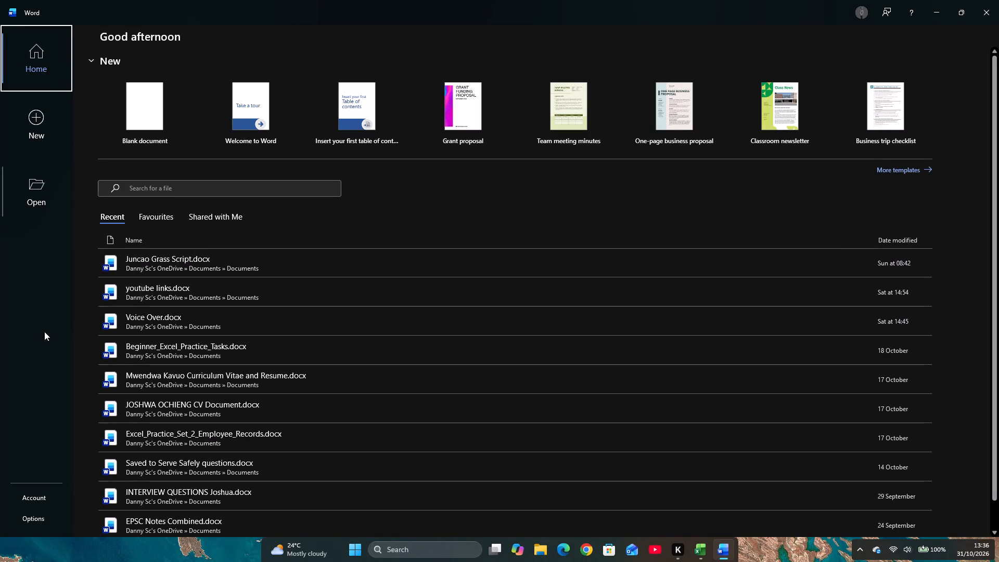
Enable 'Never change the document page colour' beside the Office Theme setting in Word's General options and apply it.
left_click(53, 518)
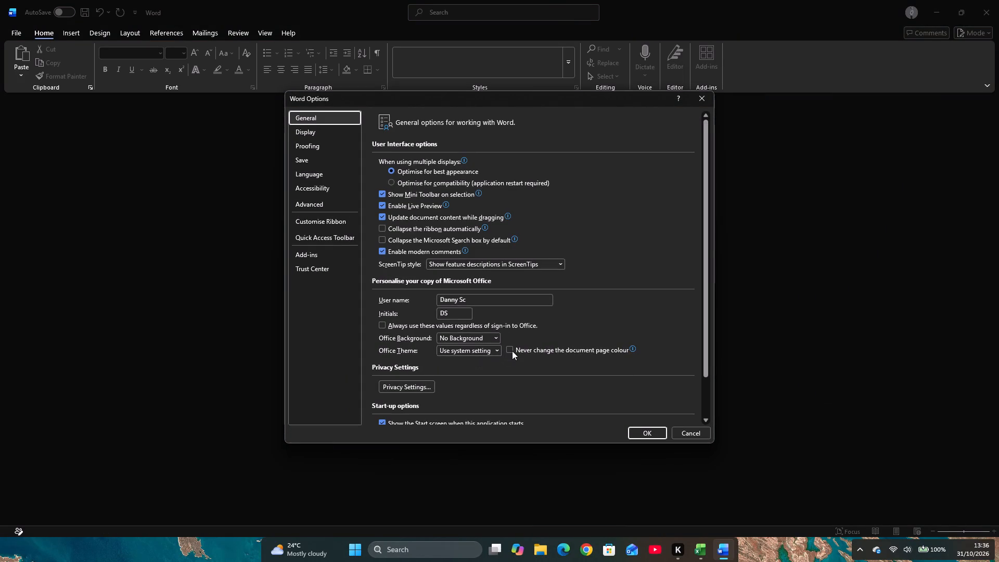
left_click(512, 351)
left_click(648, 432)
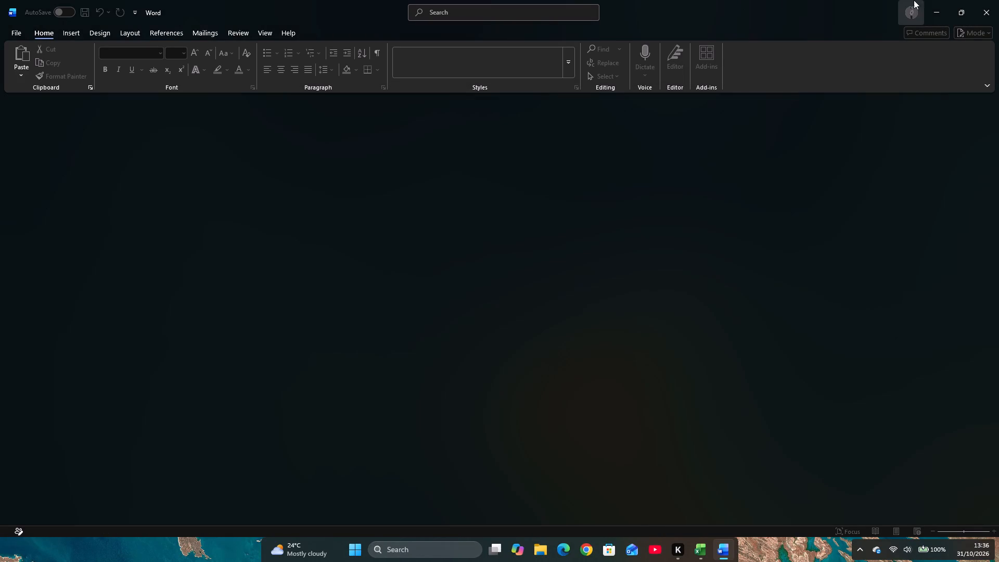
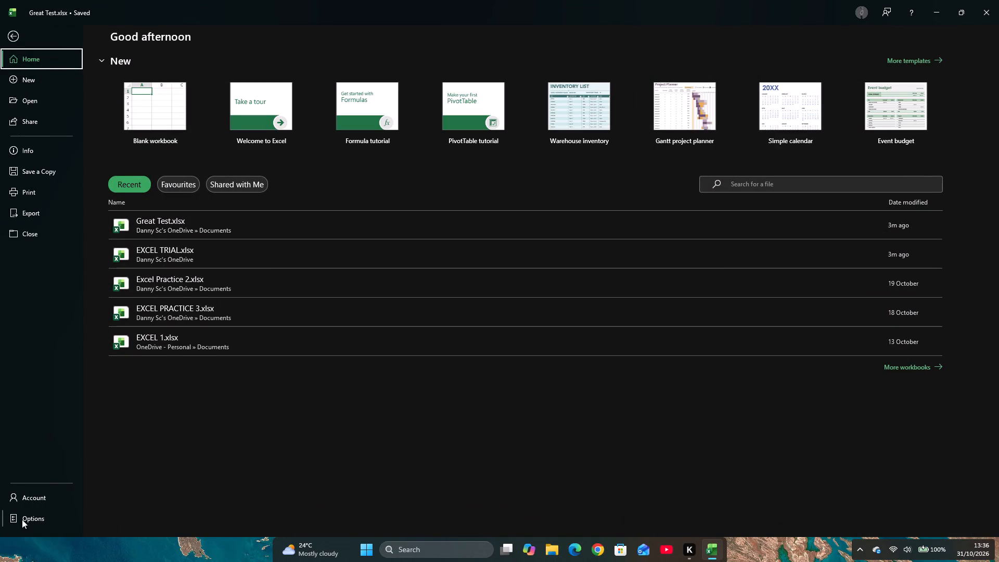
Open the list of Office Background choices in Excel's General options.
left_click(43, 522)
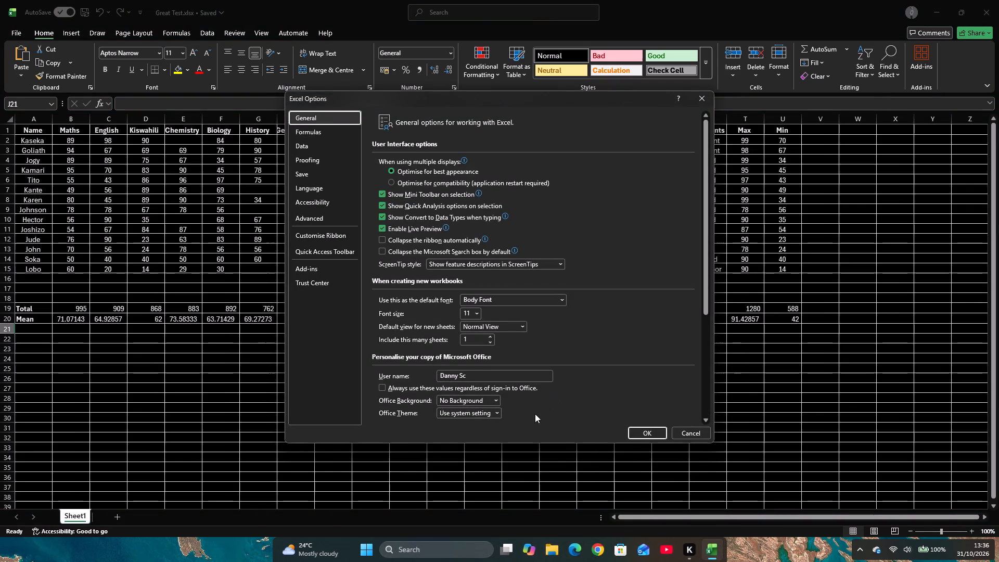
left_click(483, 402)
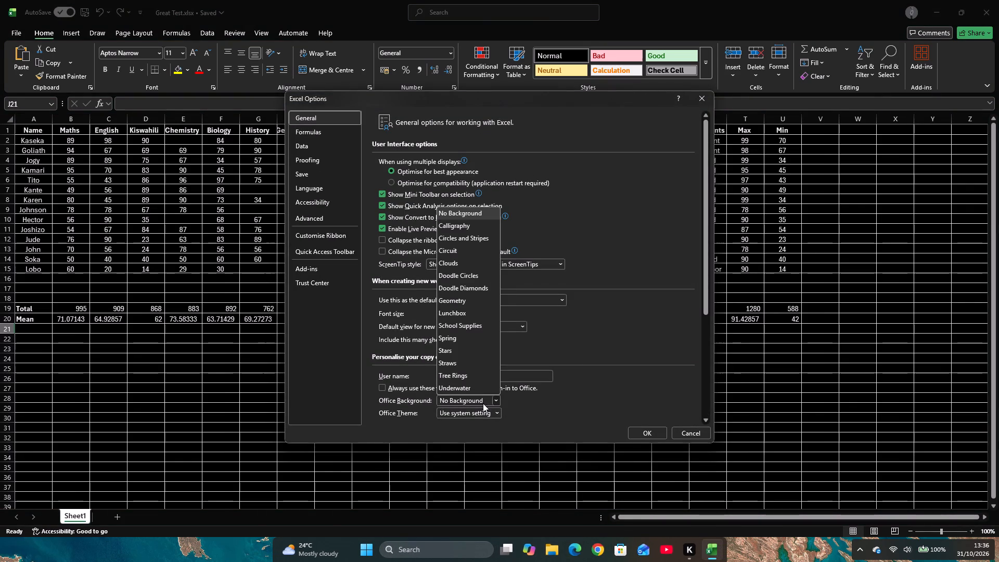
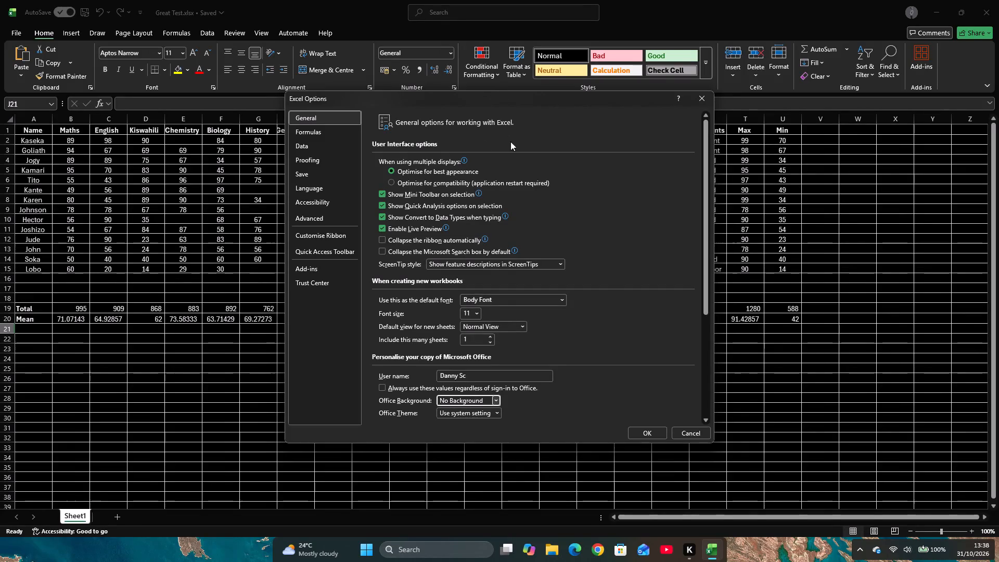
Dismiss the Excel Options without applying changes and close the Great Test.xlsx workbook.
scroll(509, 336, "down", 3)
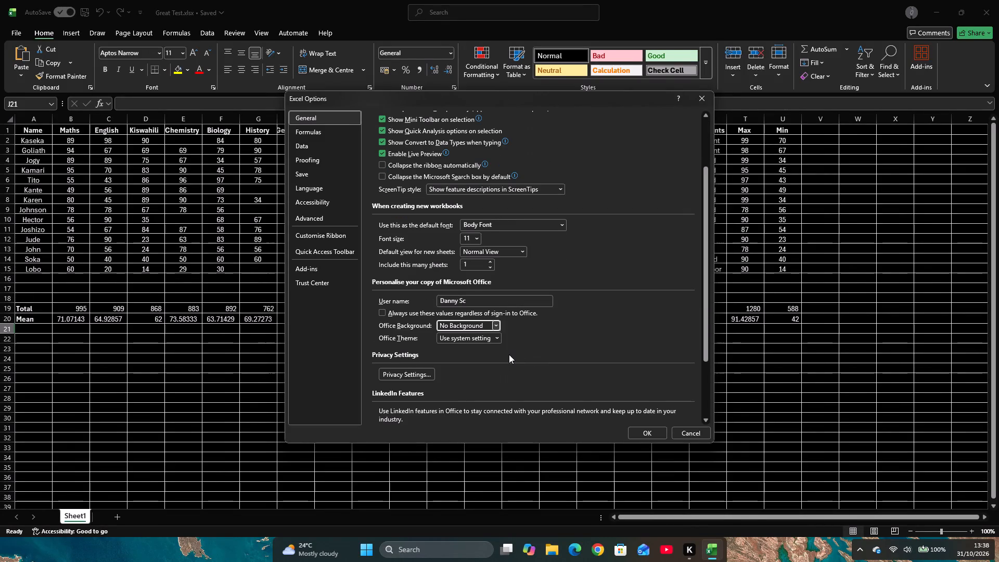
left_click(984, 4)
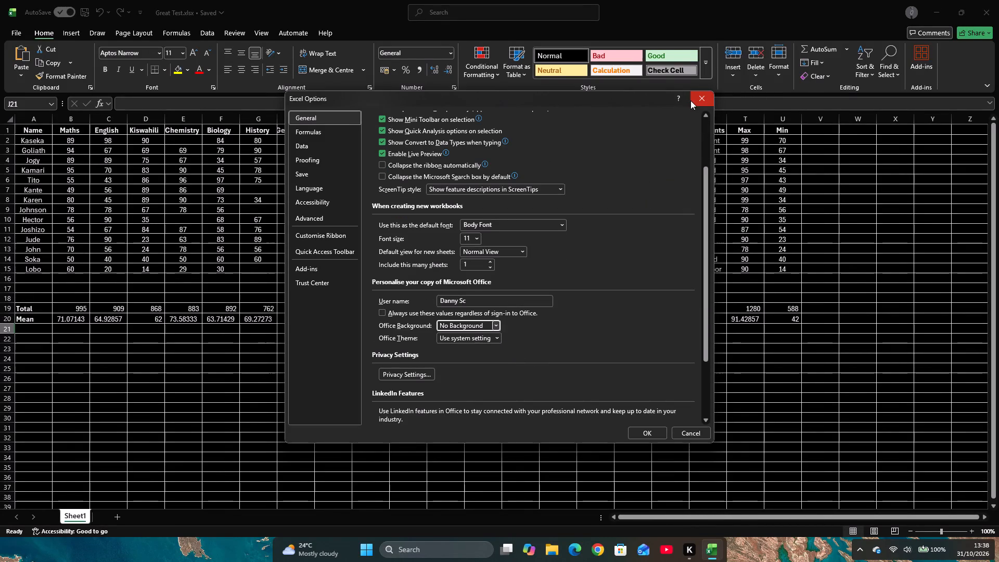
left_click(690, 100)
left_click(991, 7)
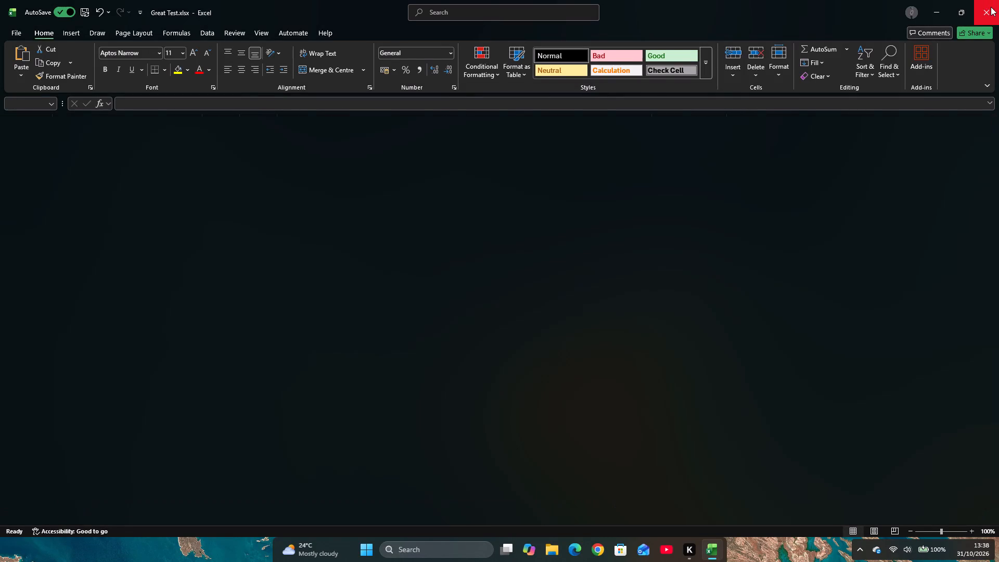
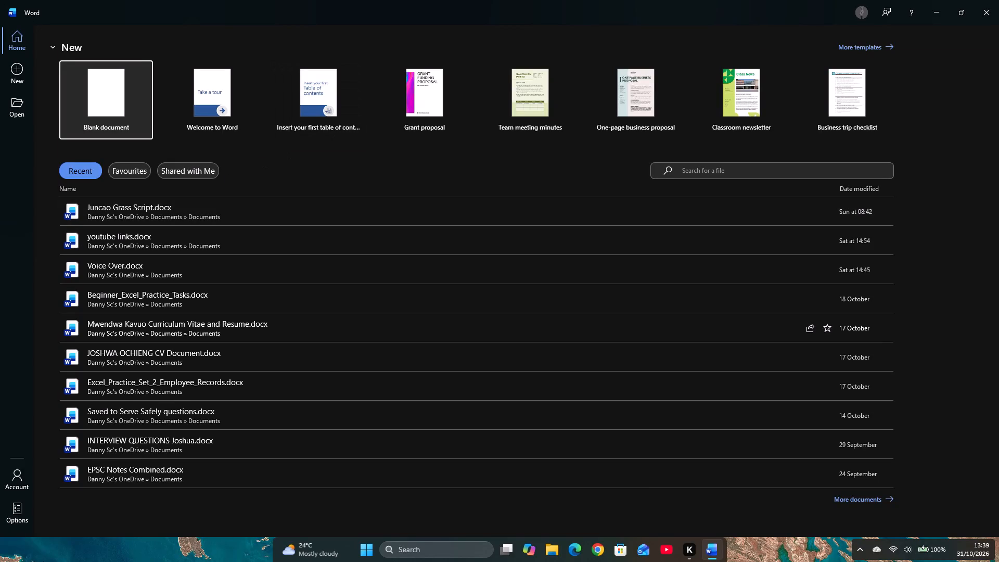
Open Juncao Grass Script.docx from the recent files and dismiss the AutoSave notice.
left_click(129, 196)
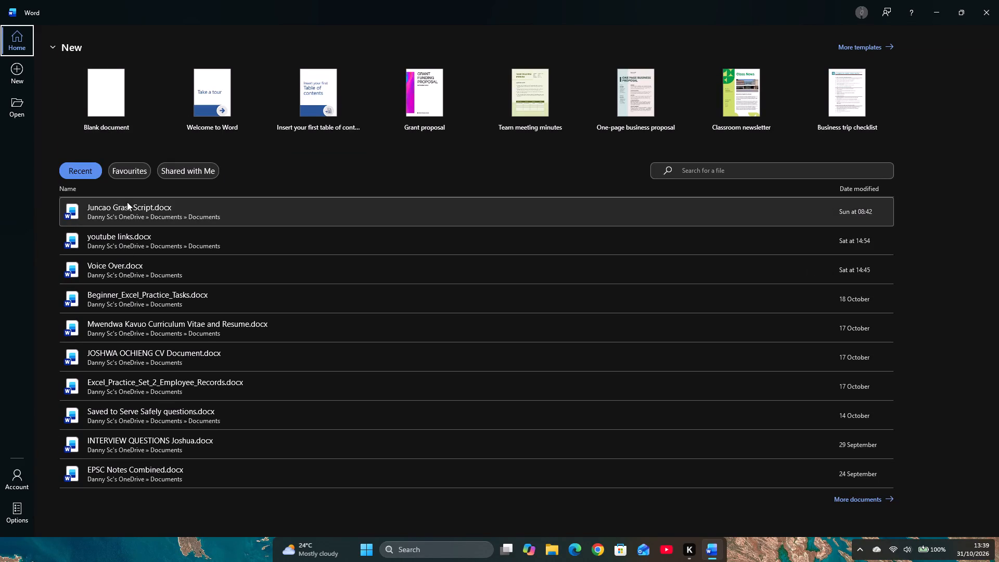
double_click(125, 205)
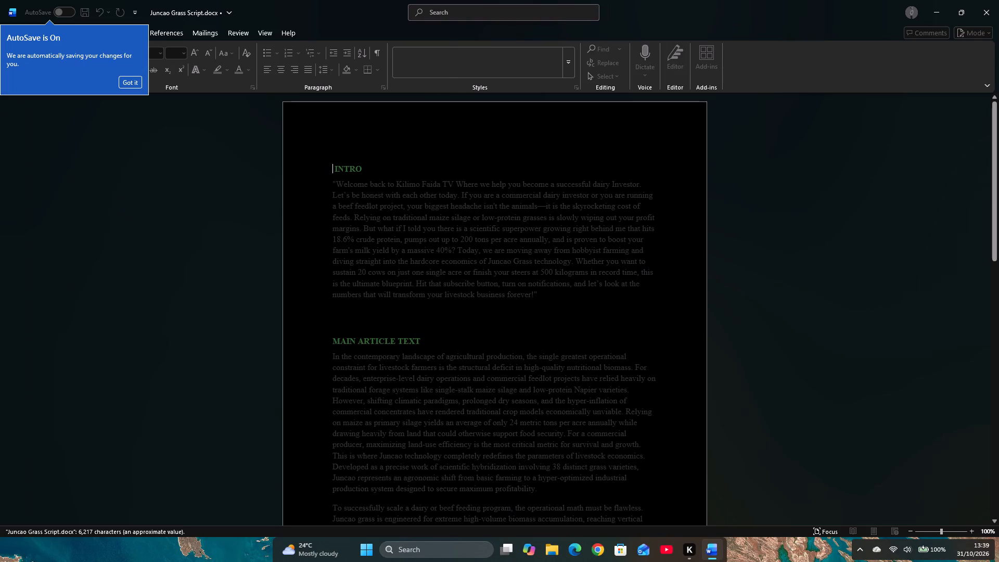
left_click(134, 84)
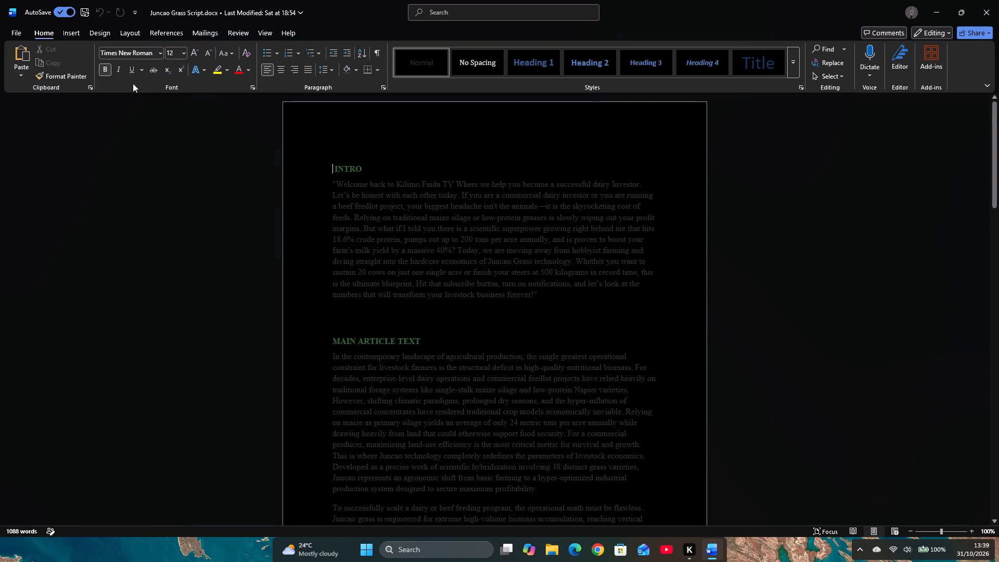
Review the Office theme and other General settings in Word Options without changing any.
left_click(24, 32)
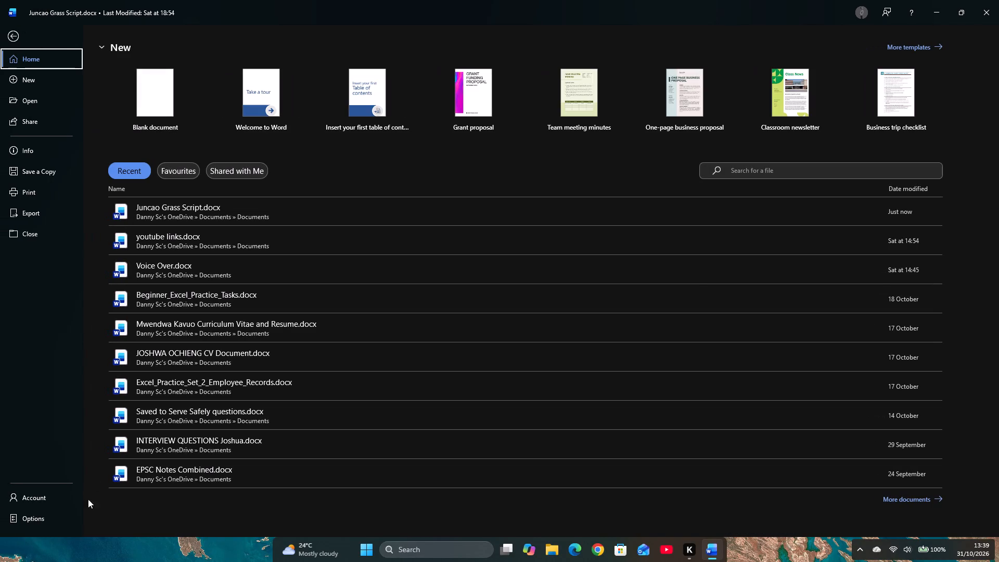
left_click(30, 519)
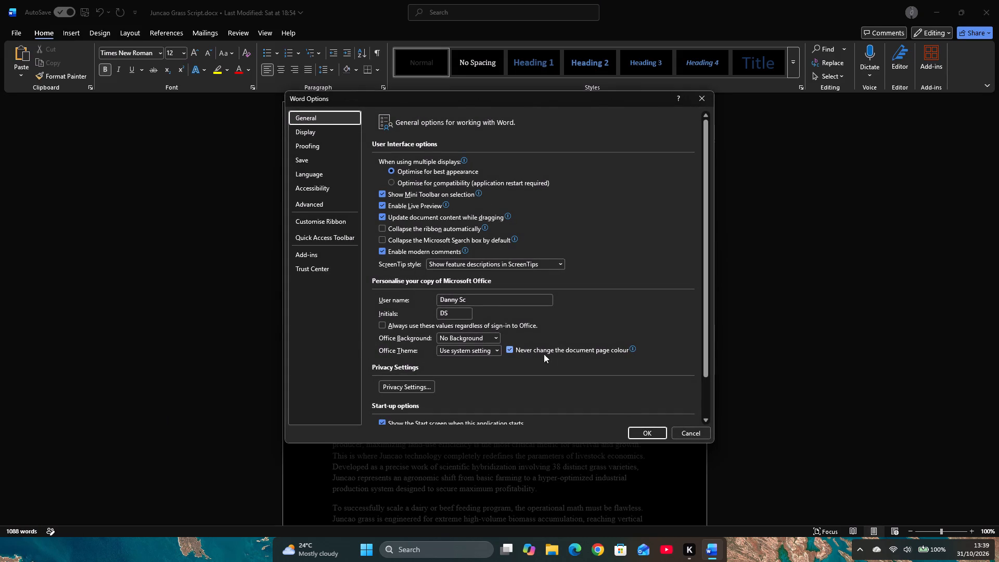
left_click(473, 351)
left_click(473, 351)
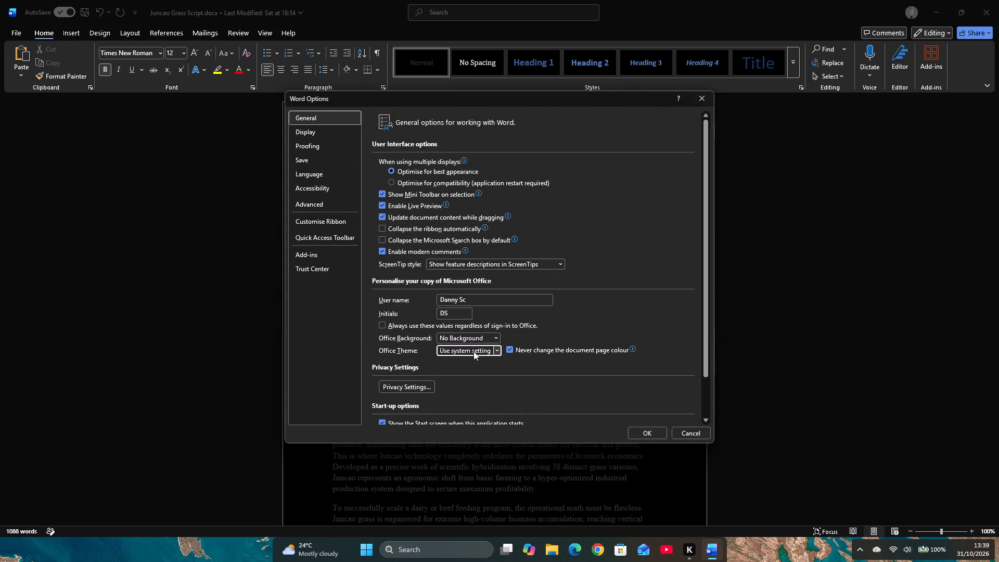
scroll(532, 387, "down", 1)
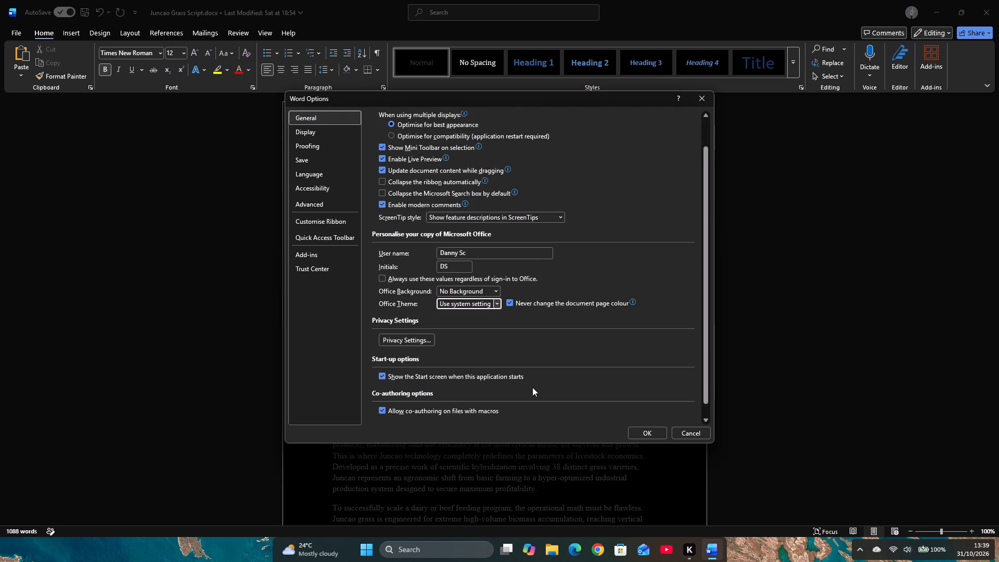
scroll(532, 387, "down", 1)
left_click(648, 432)
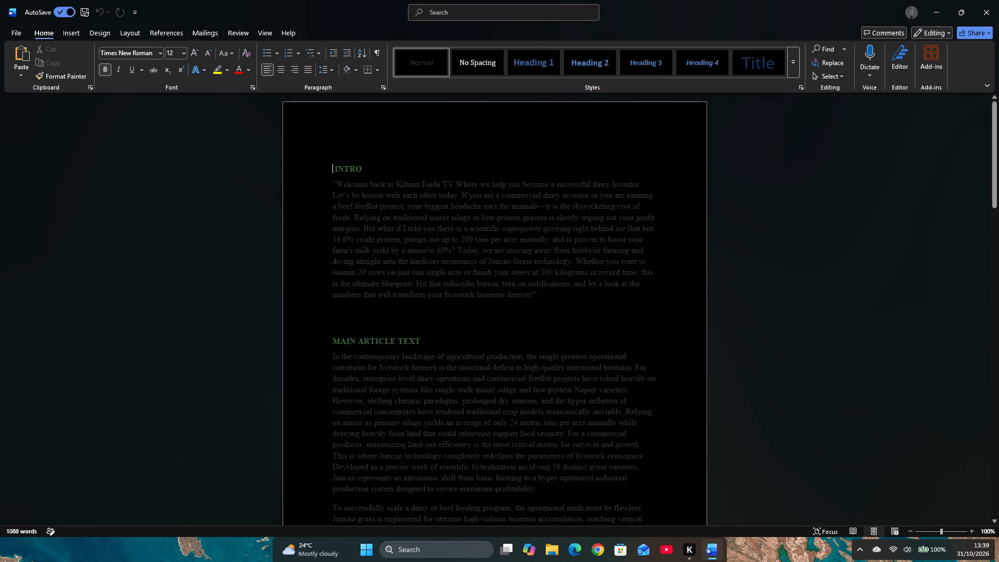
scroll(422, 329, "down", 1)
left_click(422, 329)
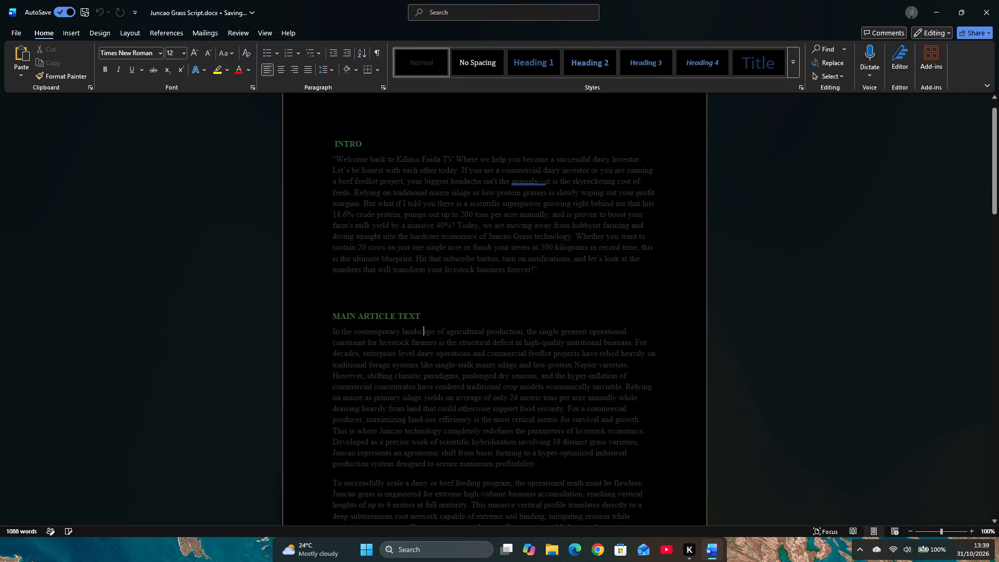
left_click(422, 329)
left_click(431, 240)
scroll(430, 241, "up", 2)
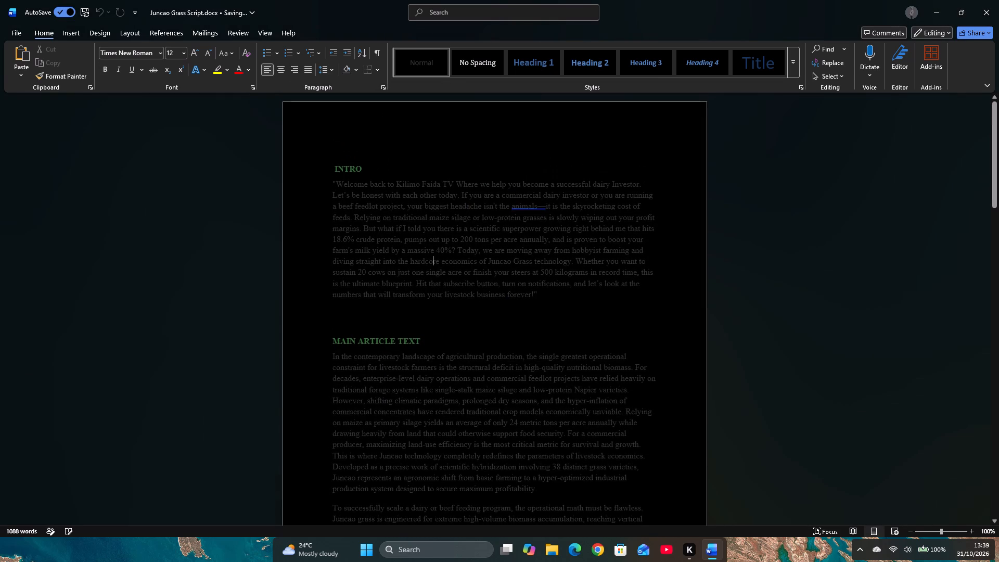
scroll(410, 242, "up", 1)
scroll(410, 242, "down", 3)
Set the Office Theme to Black in Word Options, leaving the Office Background at No Background, and apply it.
left_click(9, 35)
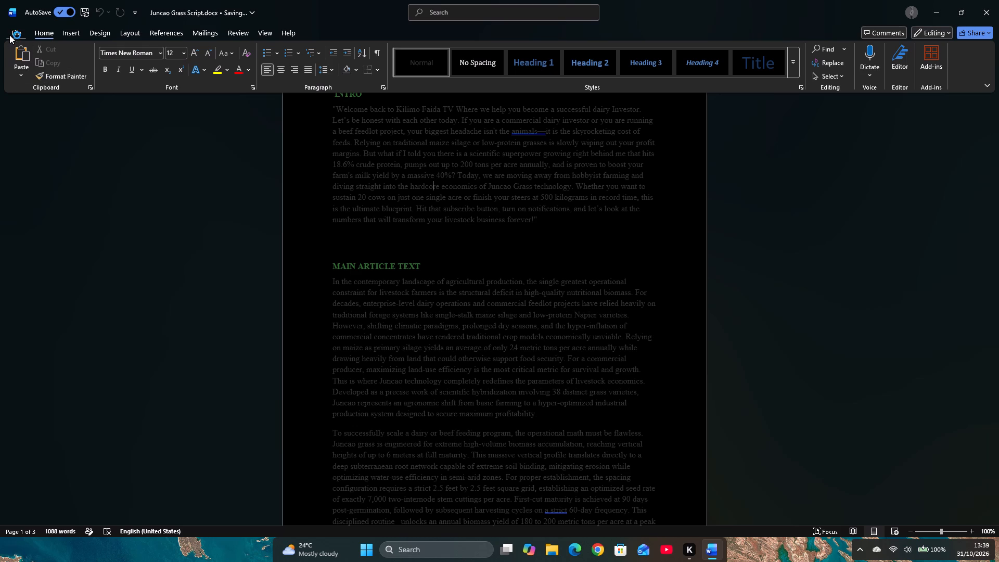
left_click(21, 518)
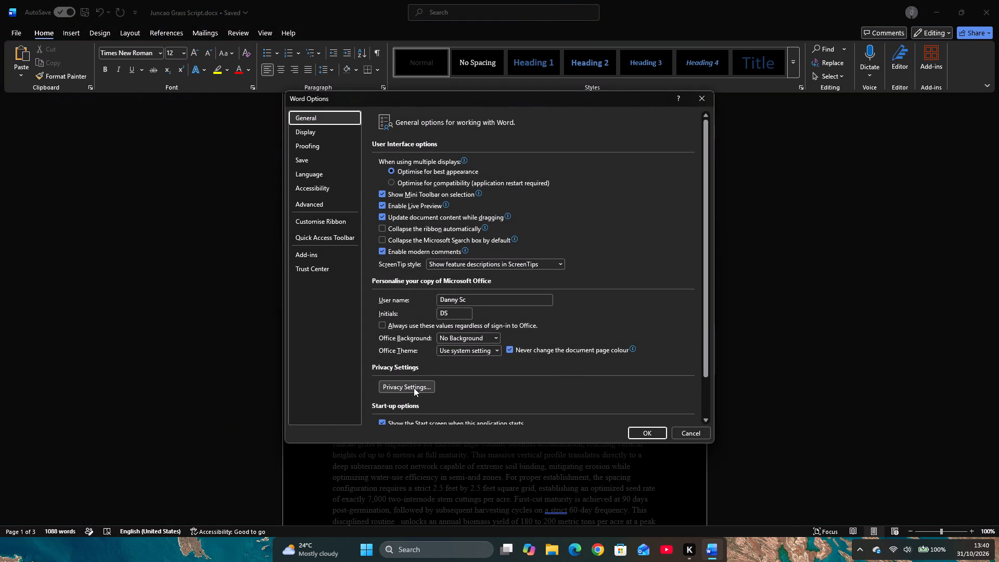
left_click(495, 339)
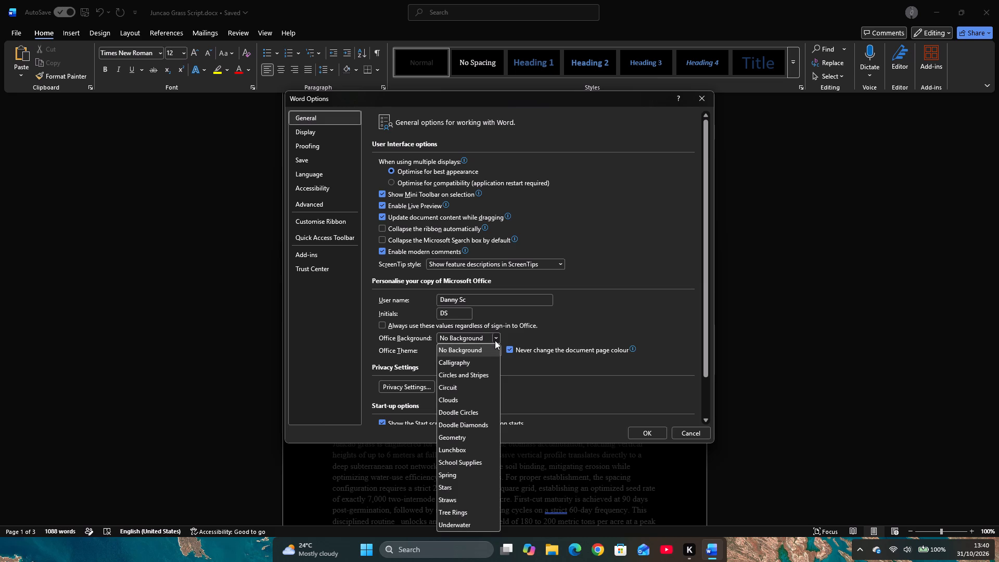
left_click(495, 340)
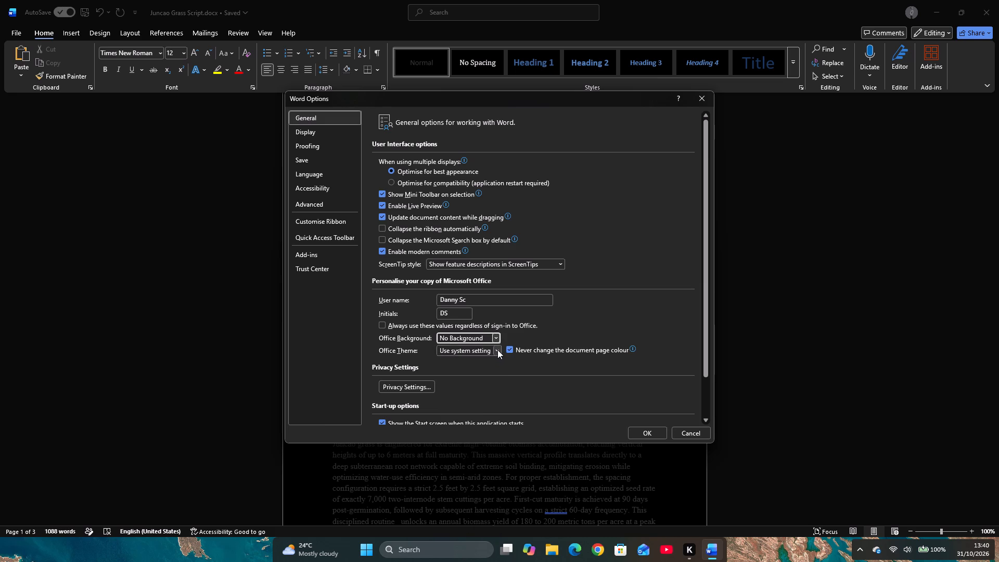
left_click(497, 350)
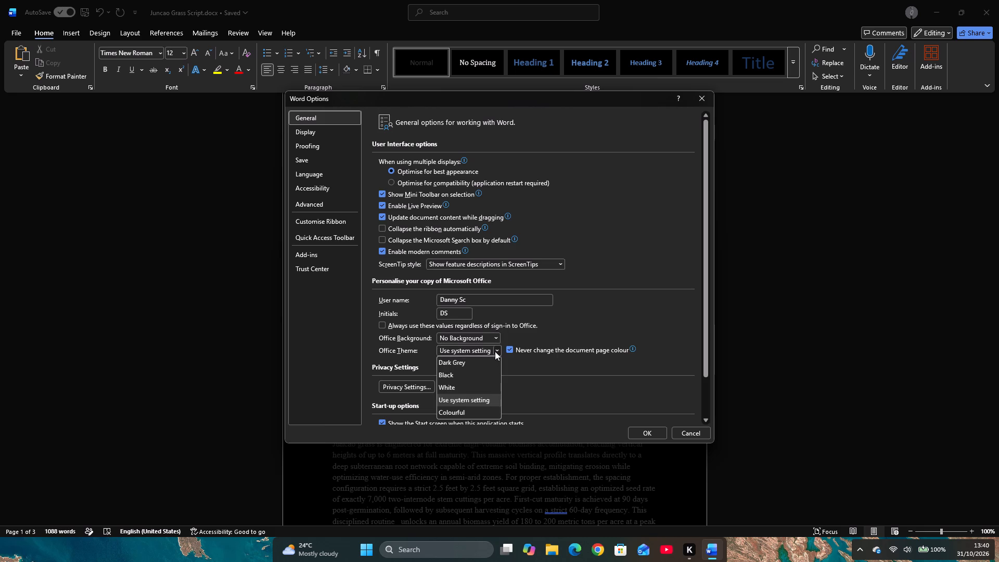
left_click(458, 385)
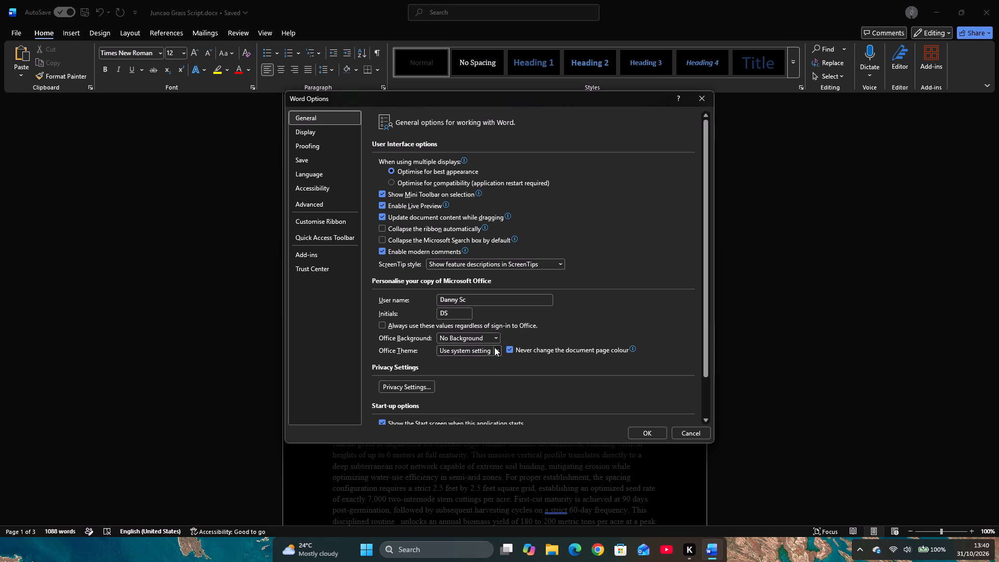
left_click(500, 350)
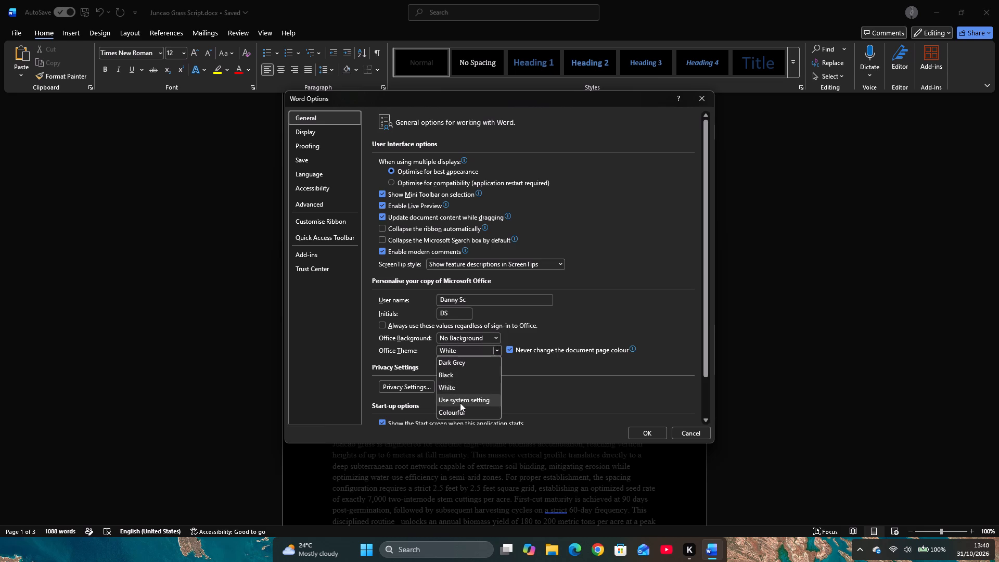
left_click(449, 375)
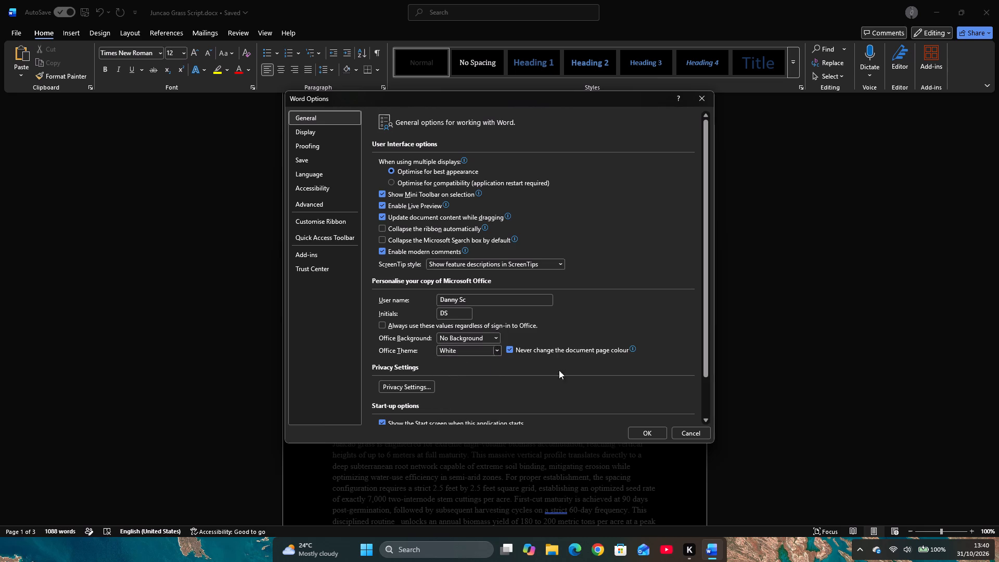
left_click(650, 433)
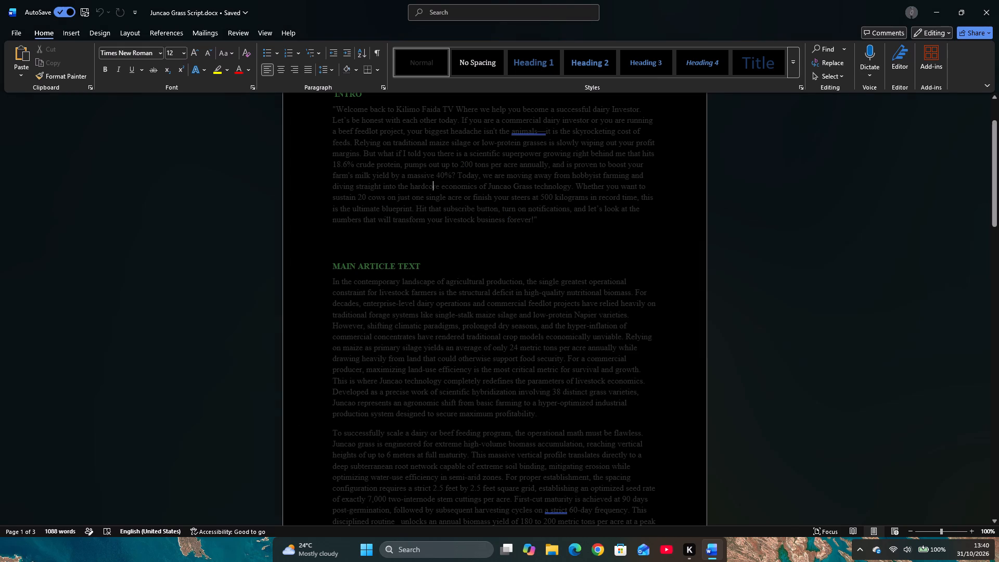
Open youtube links.docx from the recent documents.
left_click(17, 34)
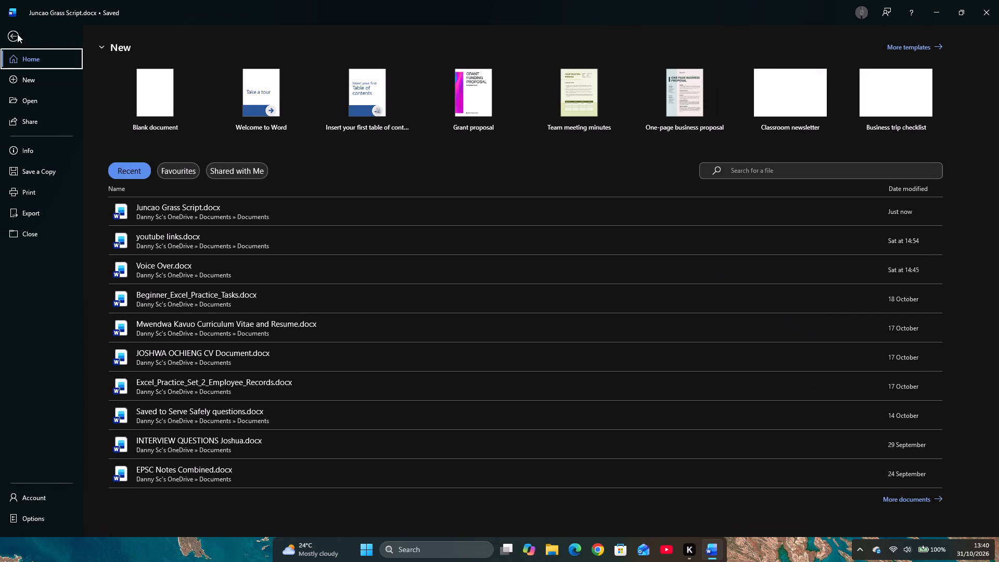
double_click(157, 249)
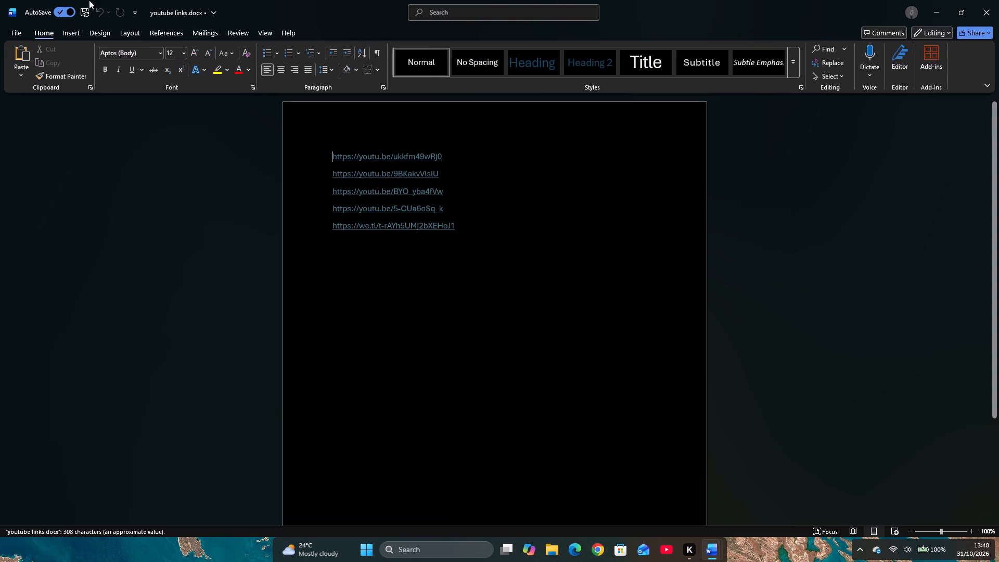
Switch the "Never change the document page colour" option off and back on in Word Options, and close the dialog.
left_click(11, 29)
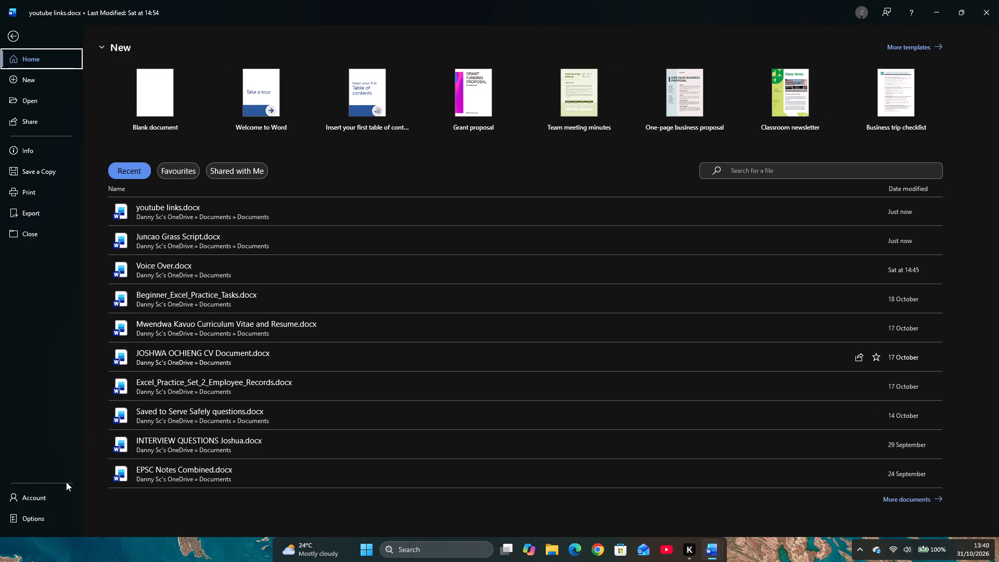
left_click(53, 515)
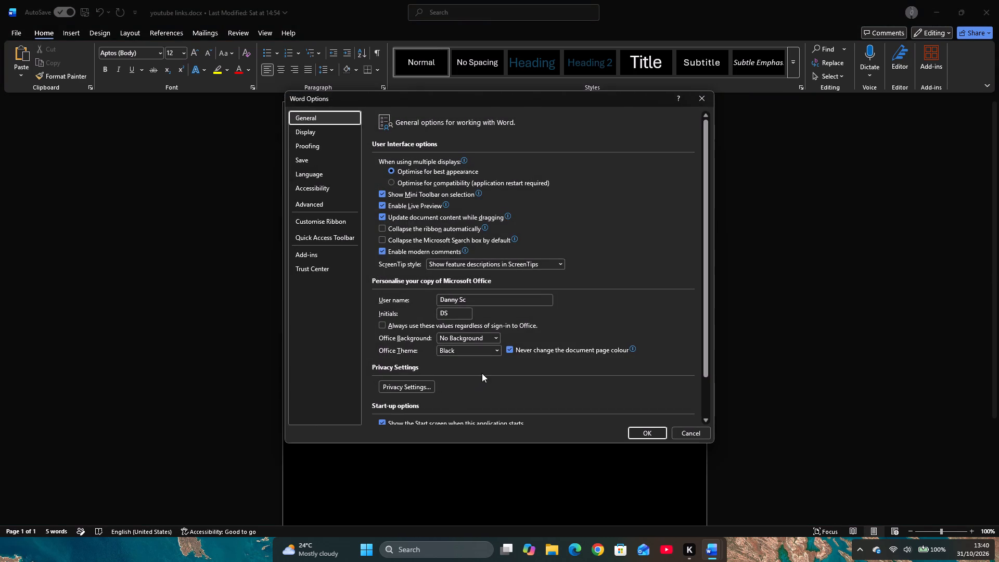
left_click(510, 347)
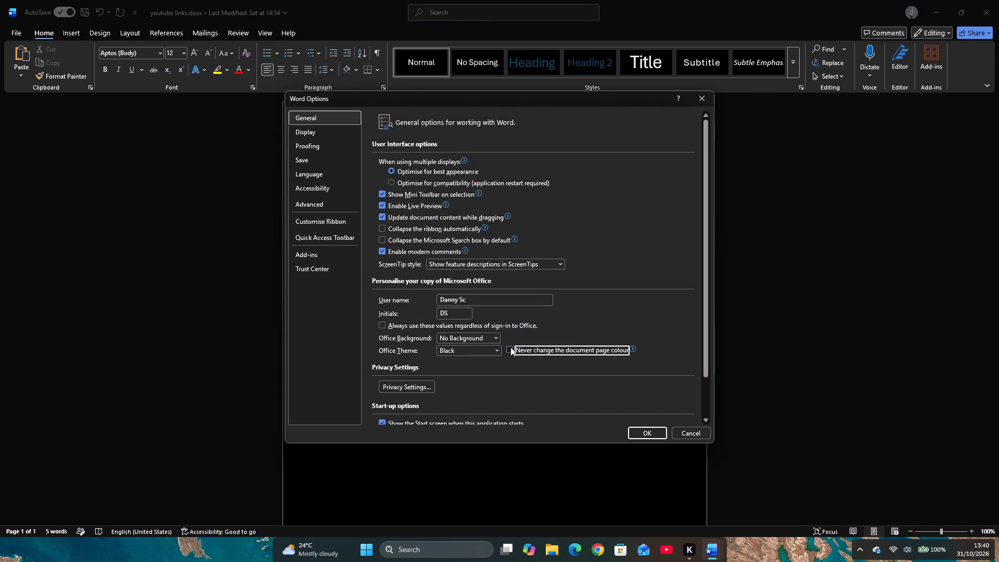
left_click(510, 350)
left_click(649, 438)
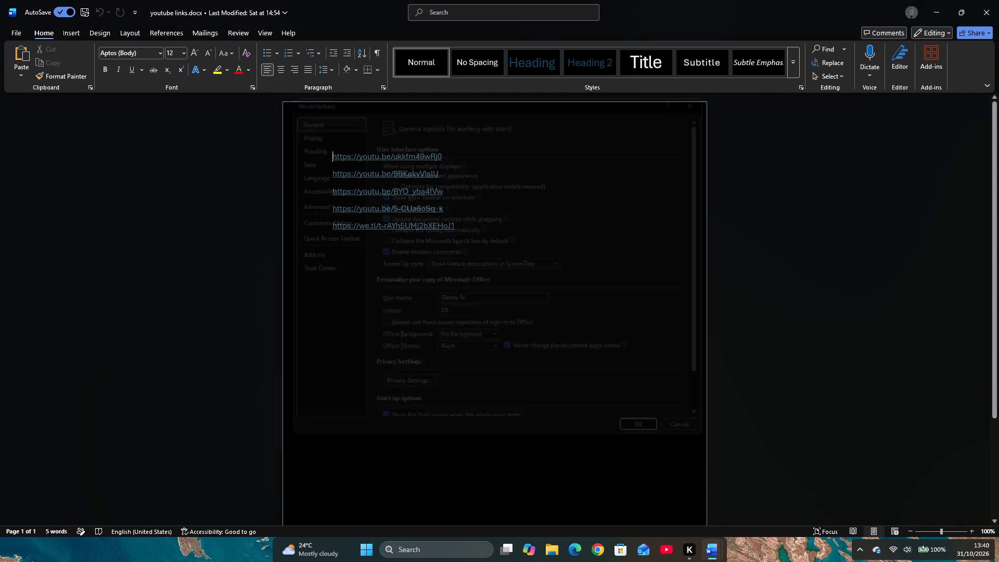
Turn off "Never change the document page colour" in Word Options, apply it and check the document page.
left_click(11, 33)
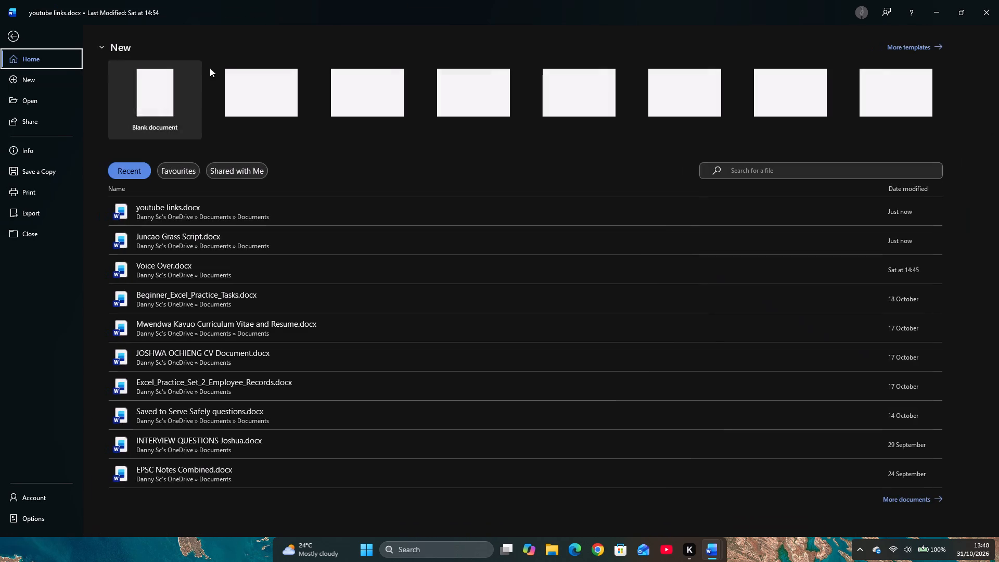
left_click(22, 525)
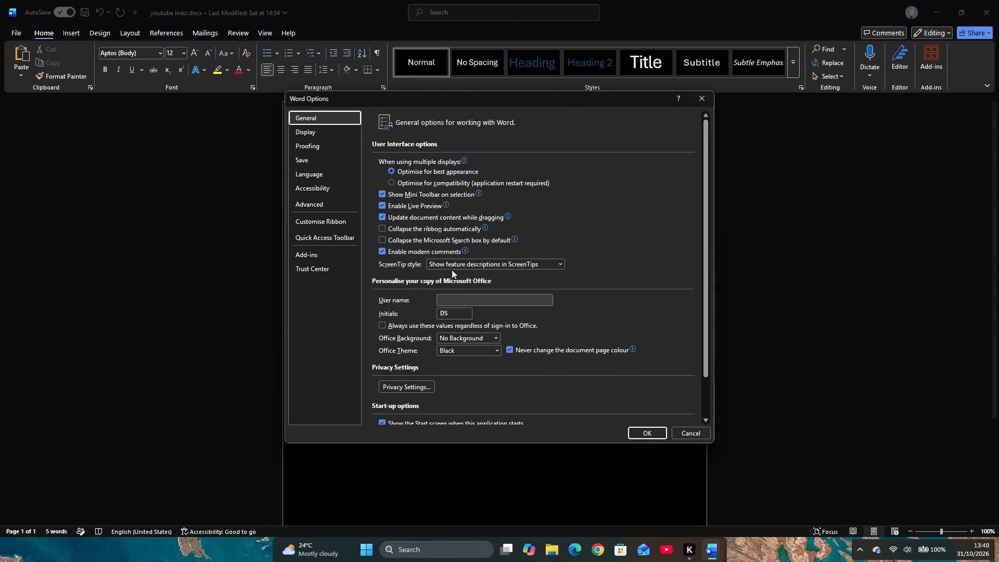
left_click(513, 347)
left_click(653, 431)
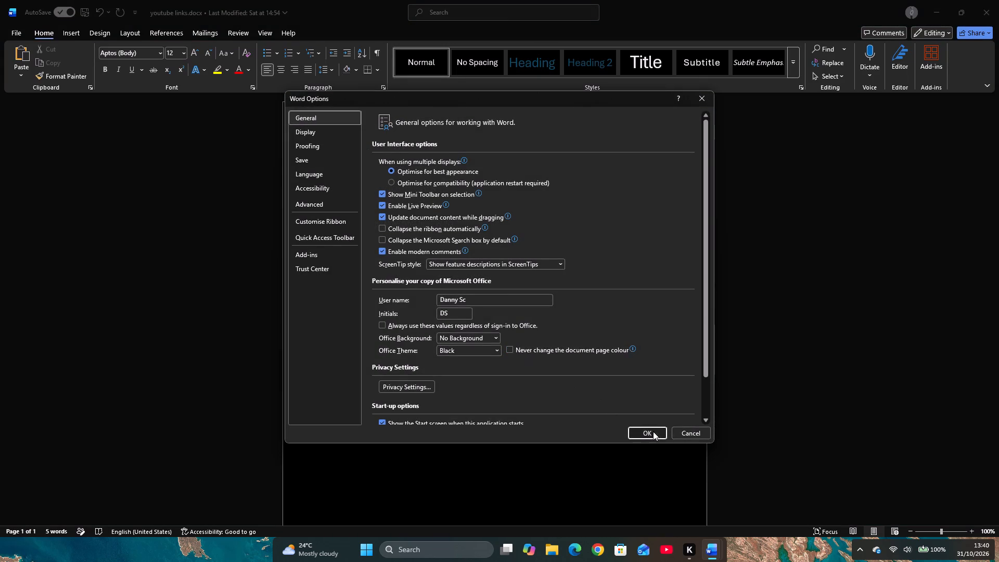
scroll(270, 248, "up", 2)
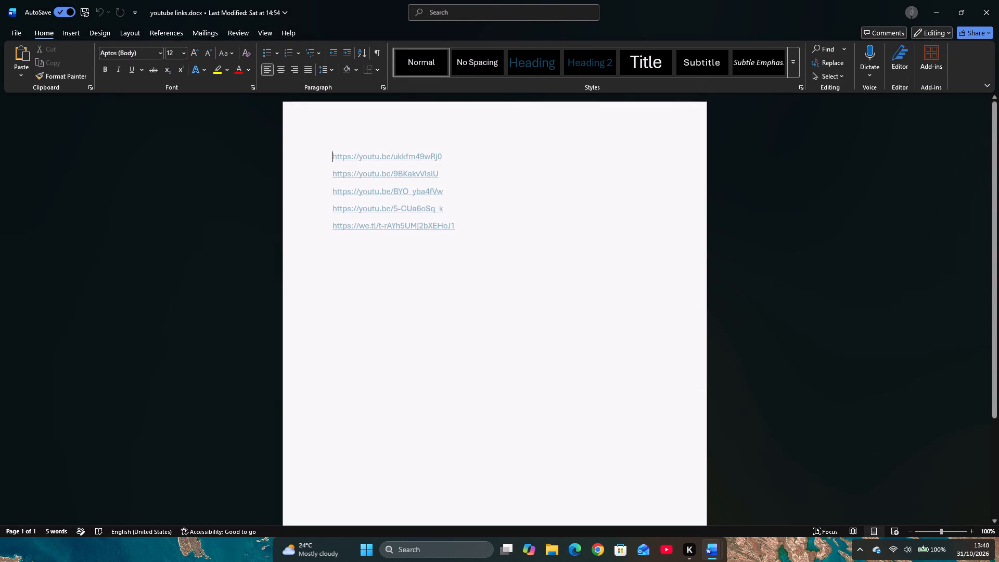
scroll(395, 259, "down", 3)
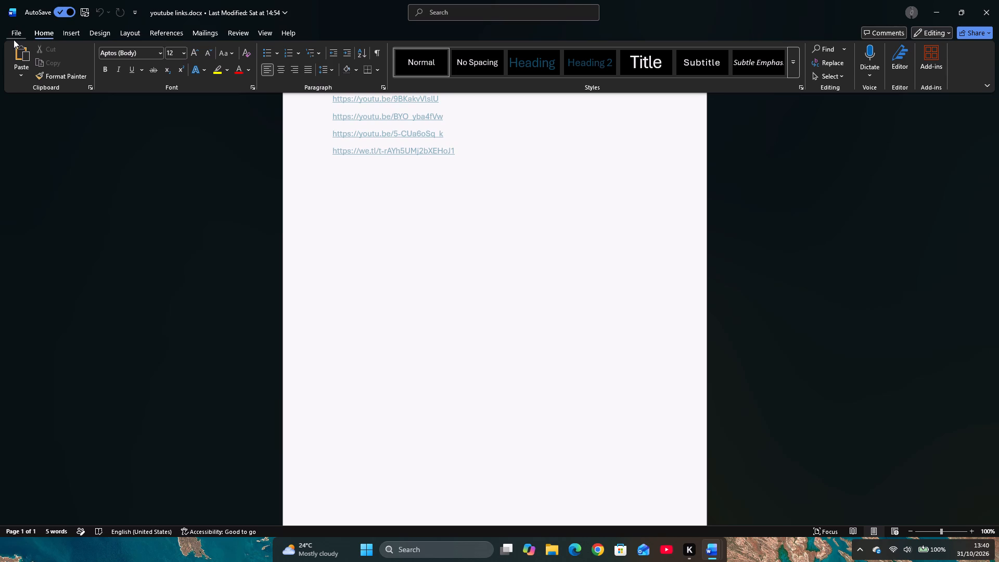
Review the available Office Theme choices in Word Options, keeping Black selected.
left_click(21, 34)
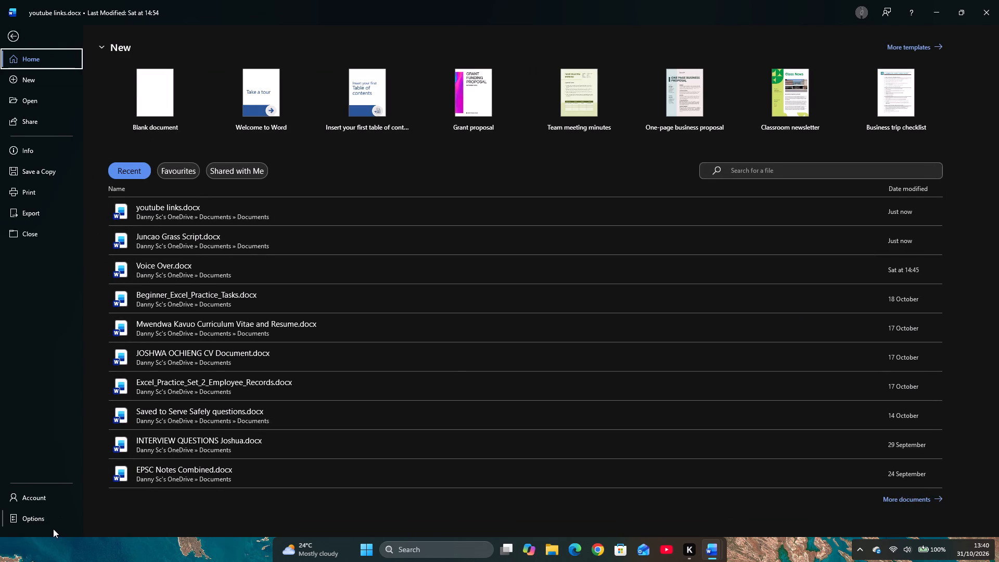
left_click(47, 521)
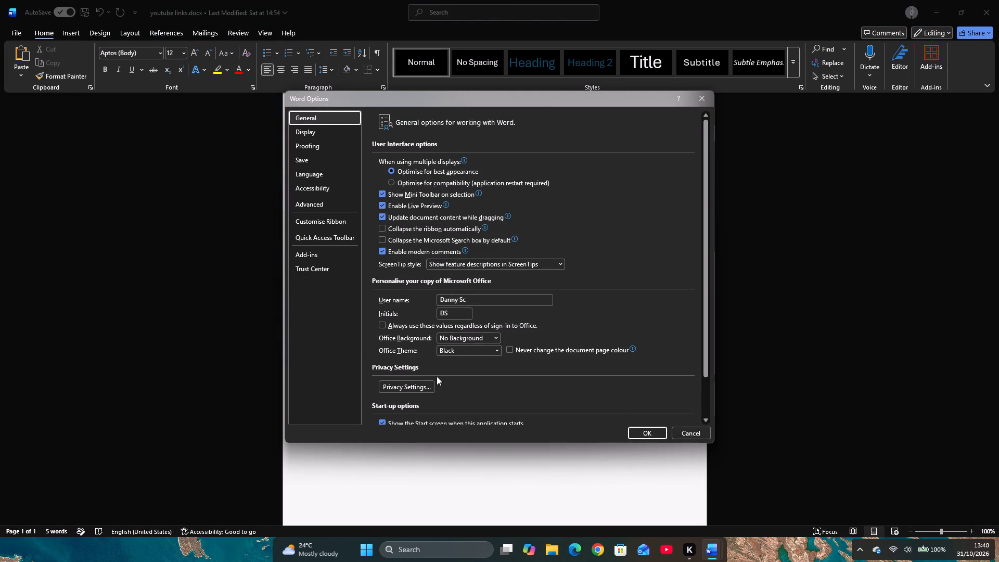
left_click(446, 351)
scroll(446, 351, "down", 1)
left_click(462, 321)
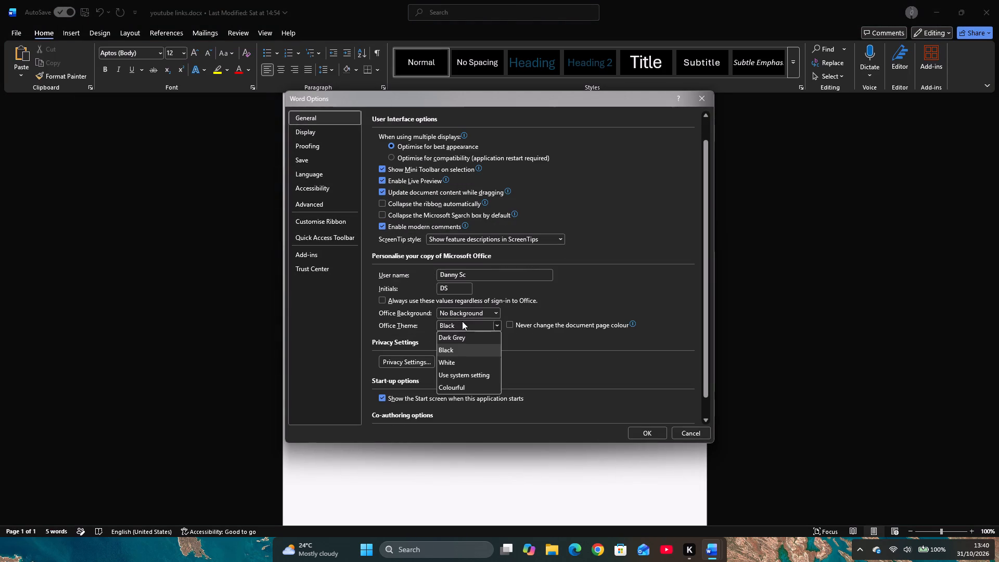
left_click(554, 362)
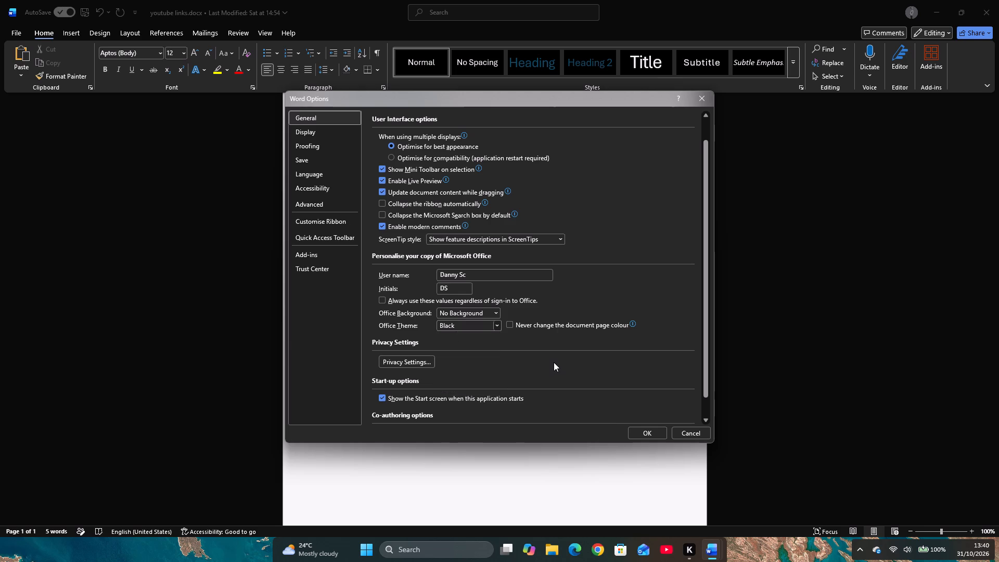
left_click(648, 431)
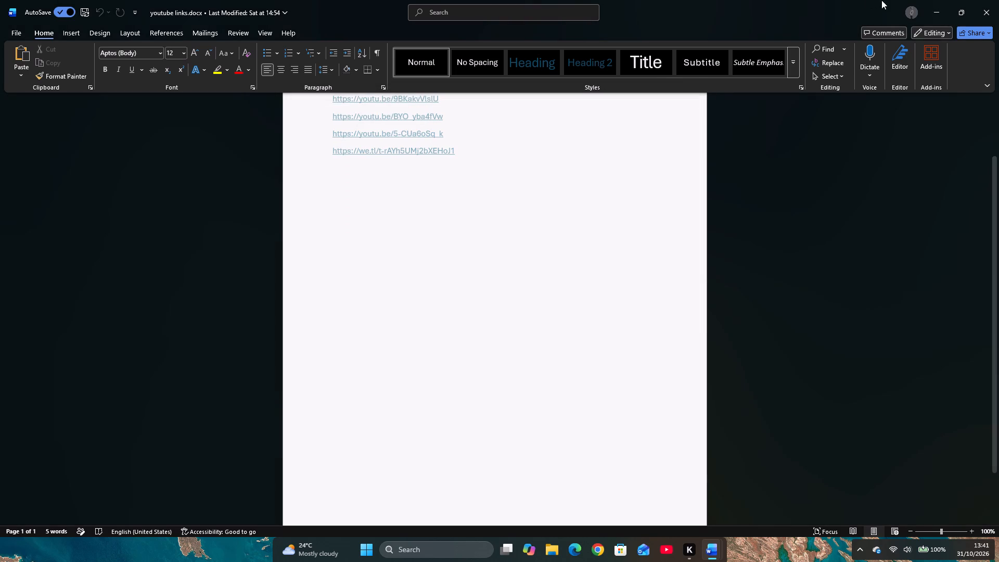
Close the youtube links.docx document.
left_click(990, 11)
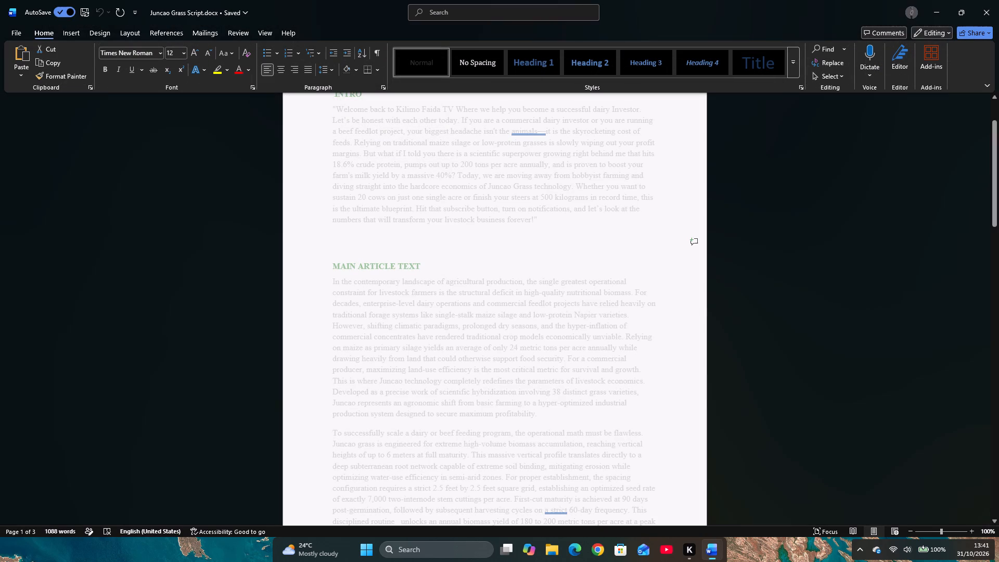
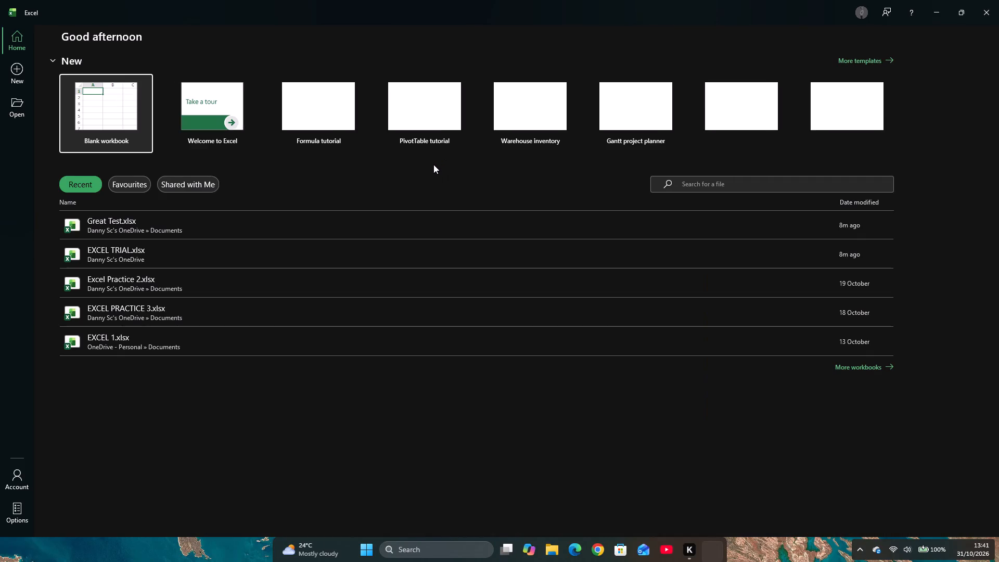
Open the recent workbook Great Test.xlsx.
double_click(99, 229)
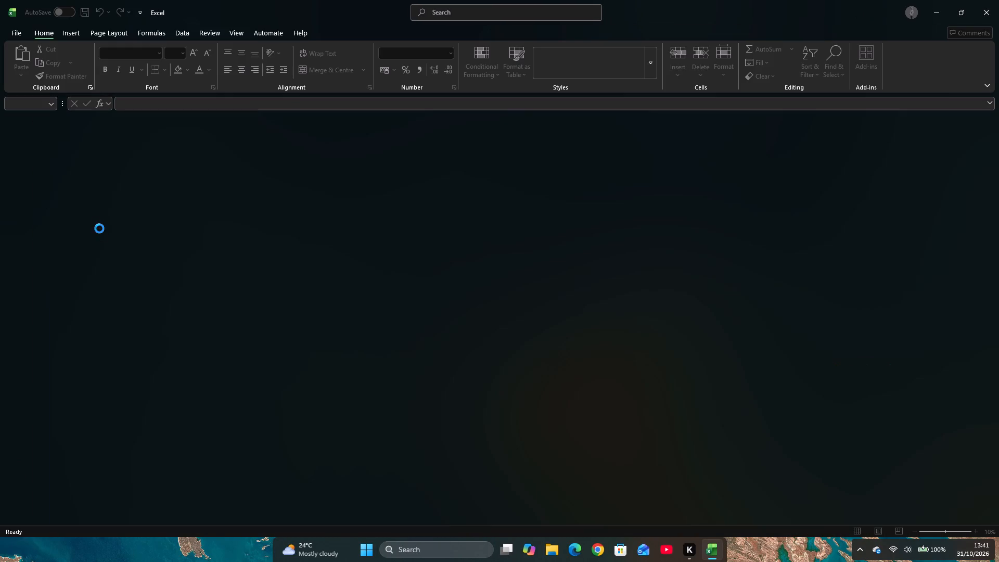
scroll(106, 236, "up", 2)
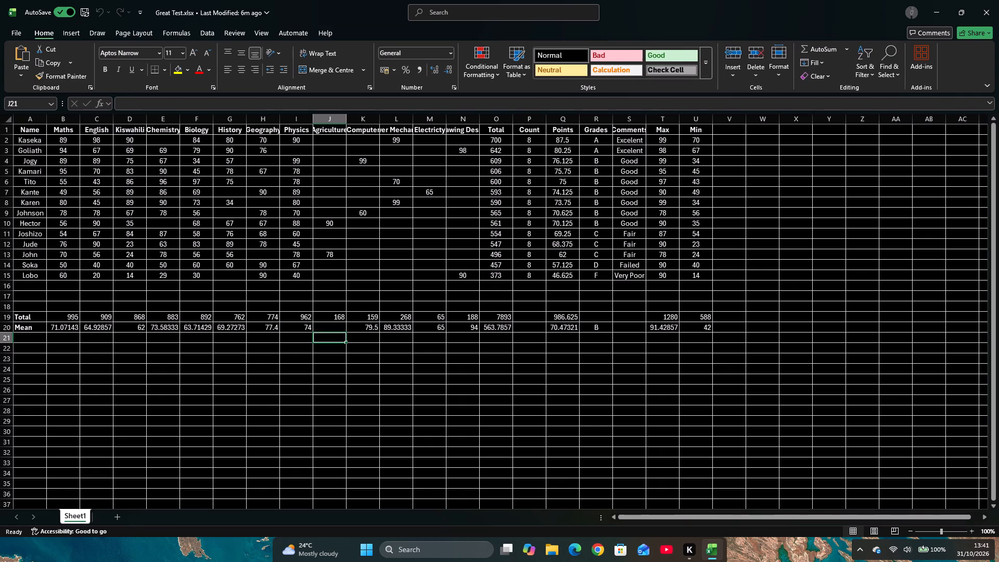
Set the Office Background to Underwater in Excel Options and apply it.
left_click(20, 31)
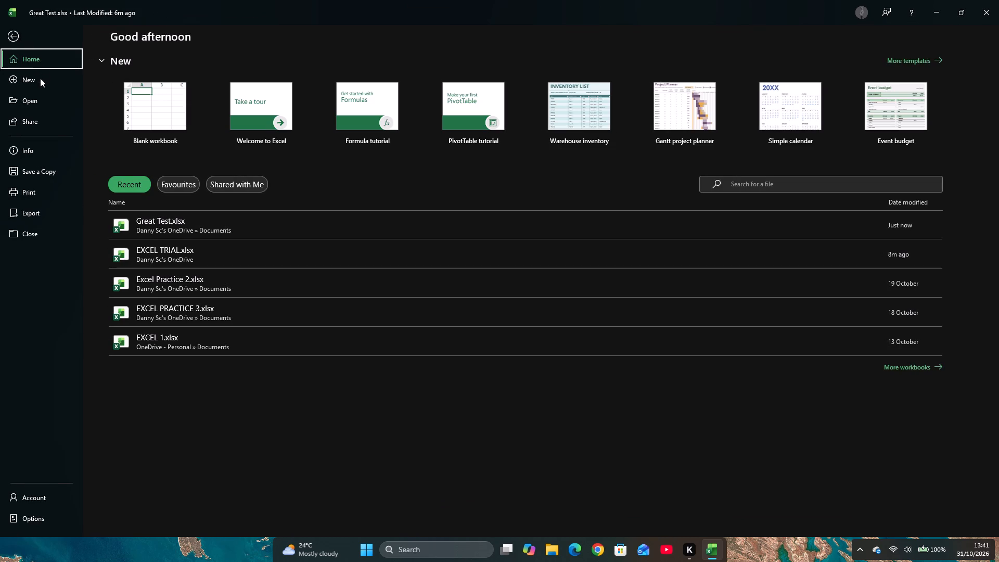
left_click(45, 520)
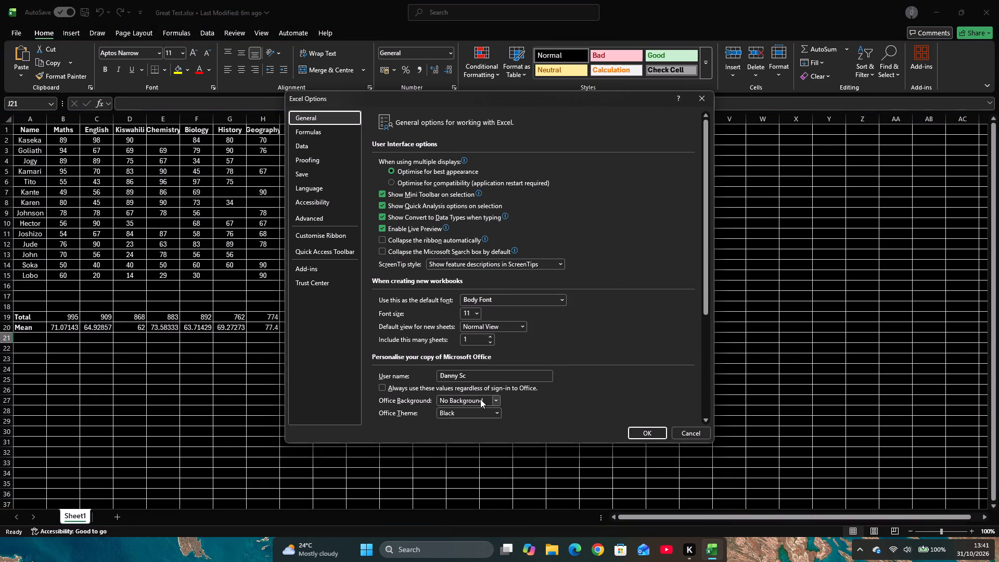
left_click(480, 399)
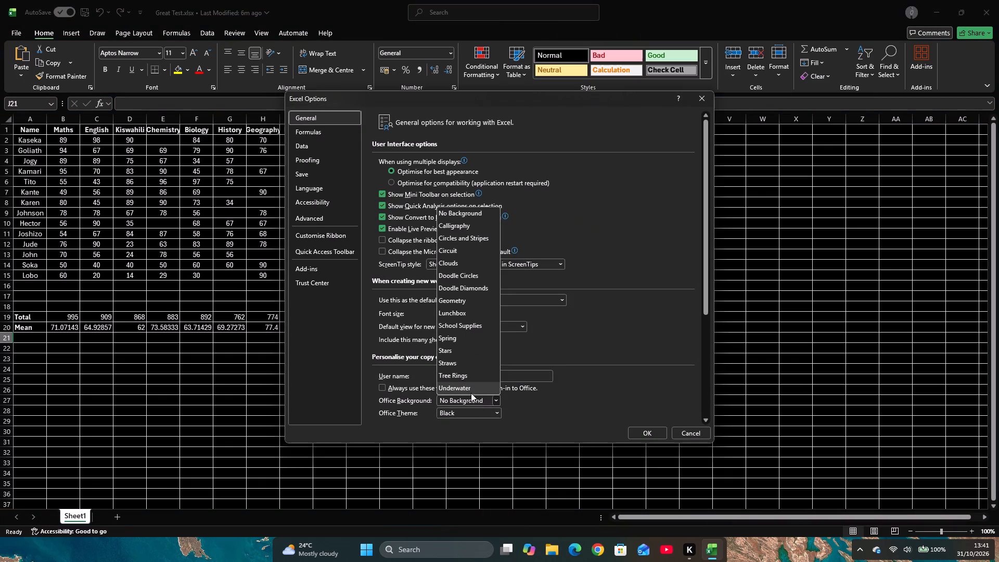
left_click(467, 388)
left_click(659, 437)
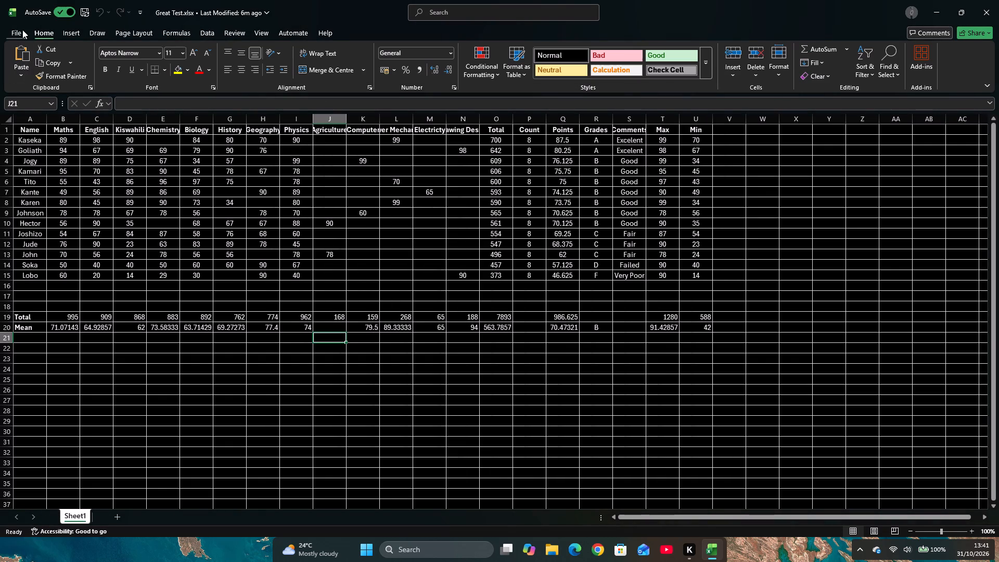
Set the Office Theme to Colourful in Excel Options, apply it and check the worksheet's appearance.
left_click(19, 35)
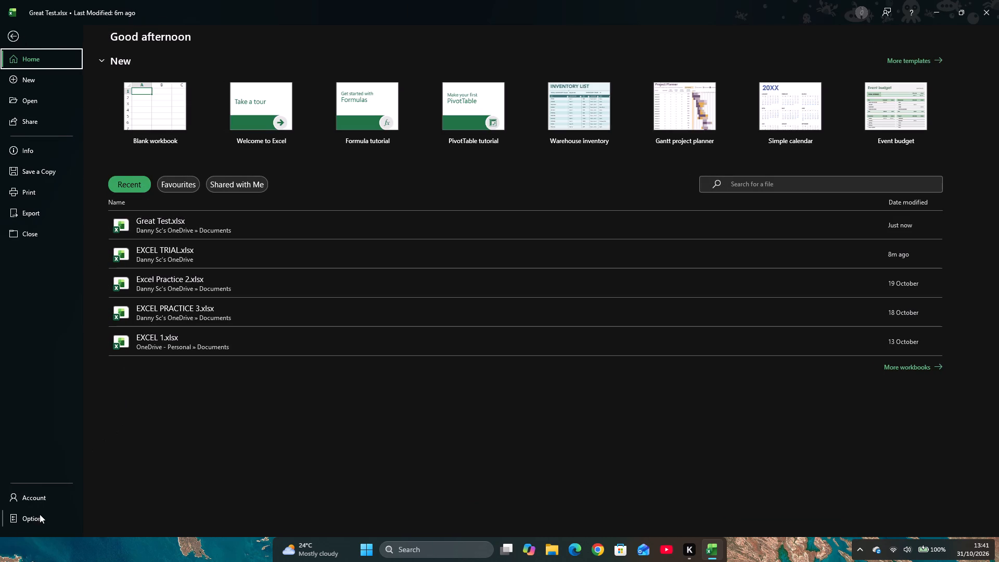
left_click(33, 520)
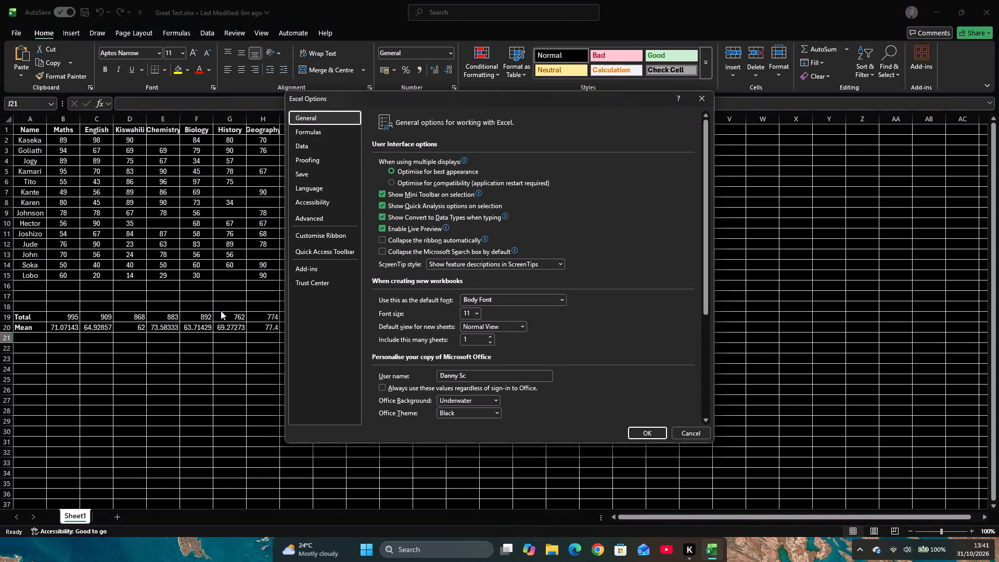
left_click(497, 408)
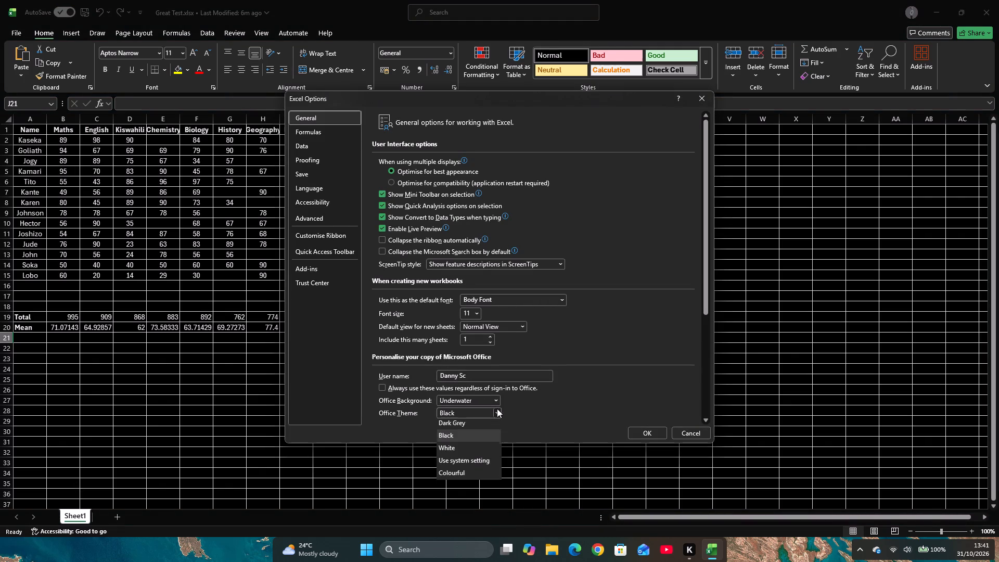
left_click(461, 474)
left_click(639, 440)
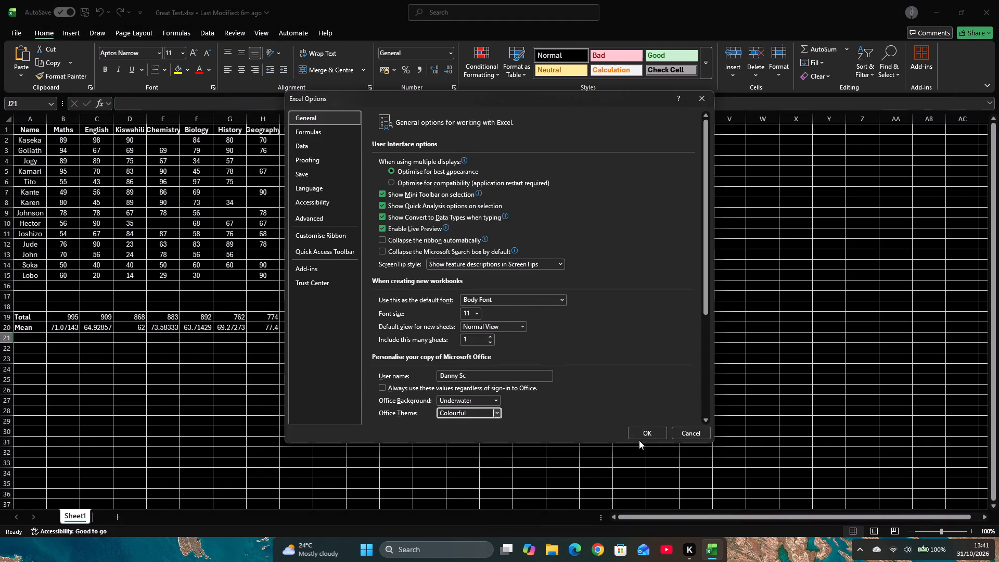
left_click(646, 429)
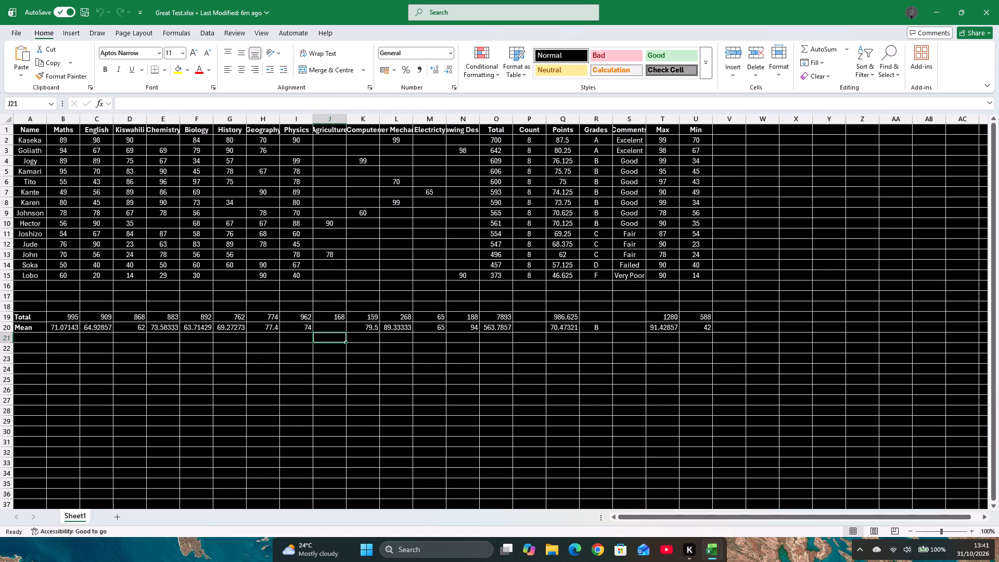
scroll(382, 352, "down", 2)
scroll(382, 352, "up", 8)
Set the Office Theme to "Use system setting" in Excel Options and apply it.
left_click(17, 34)
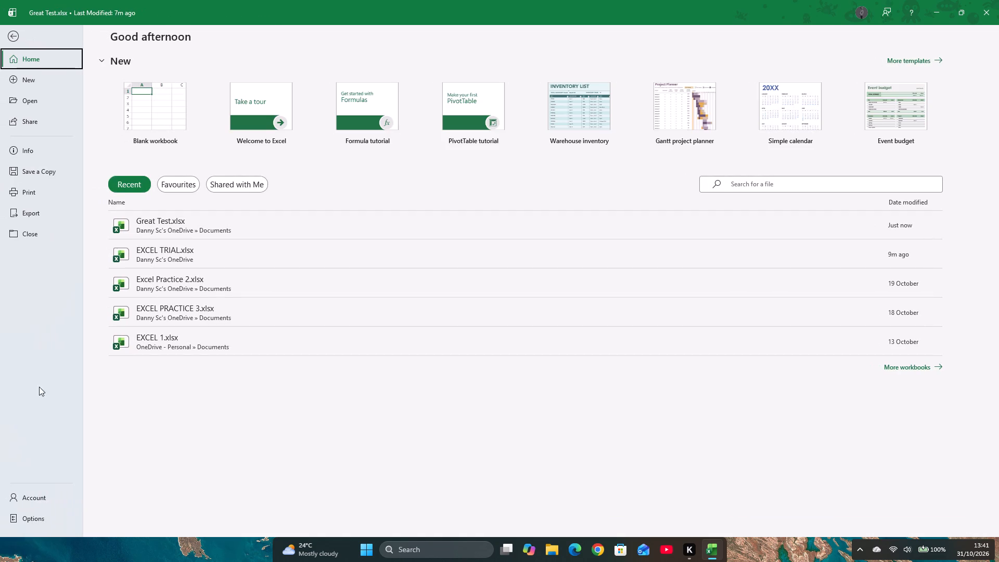
left_click(30, 523)
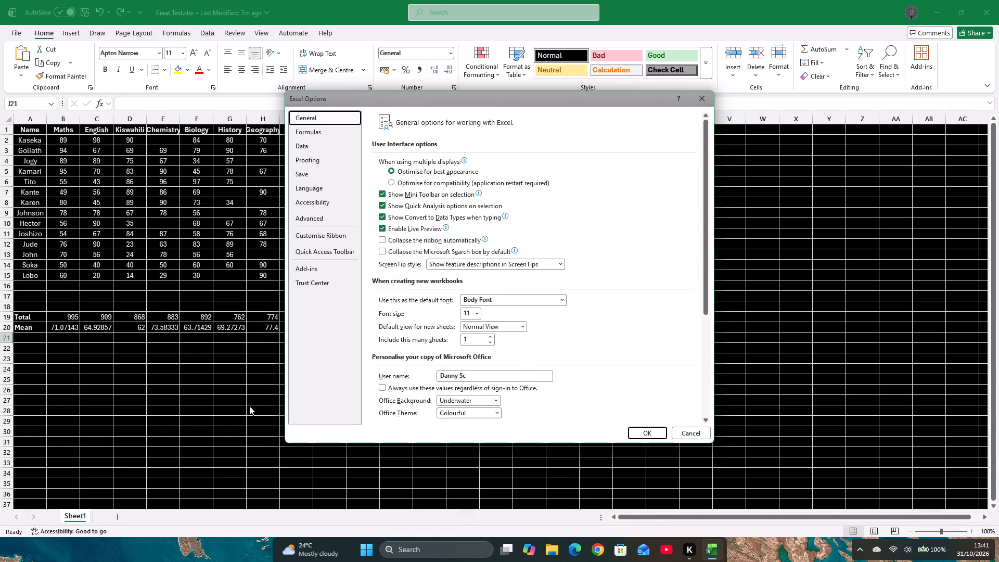
left_click(495, 413)
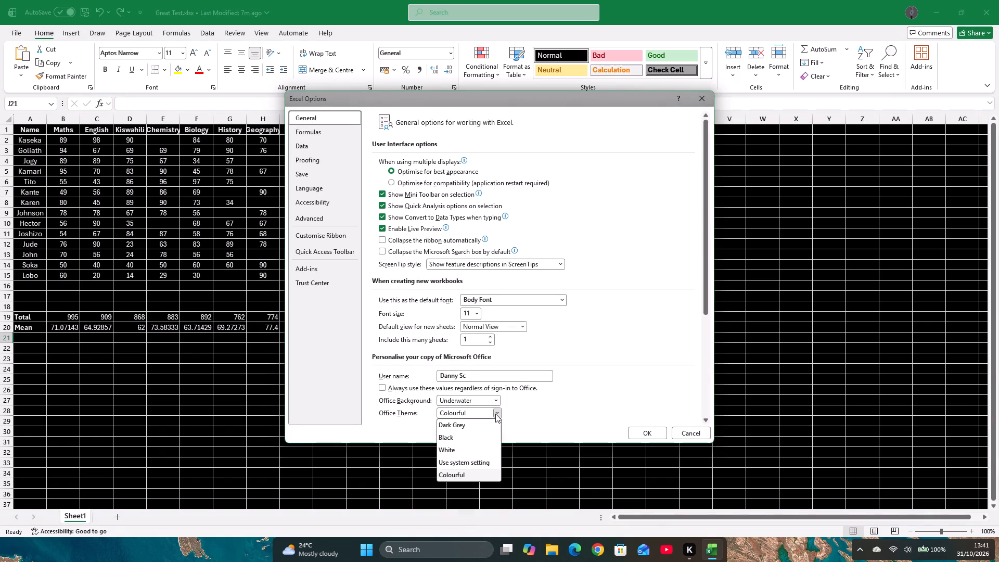
left_click(466, 465)
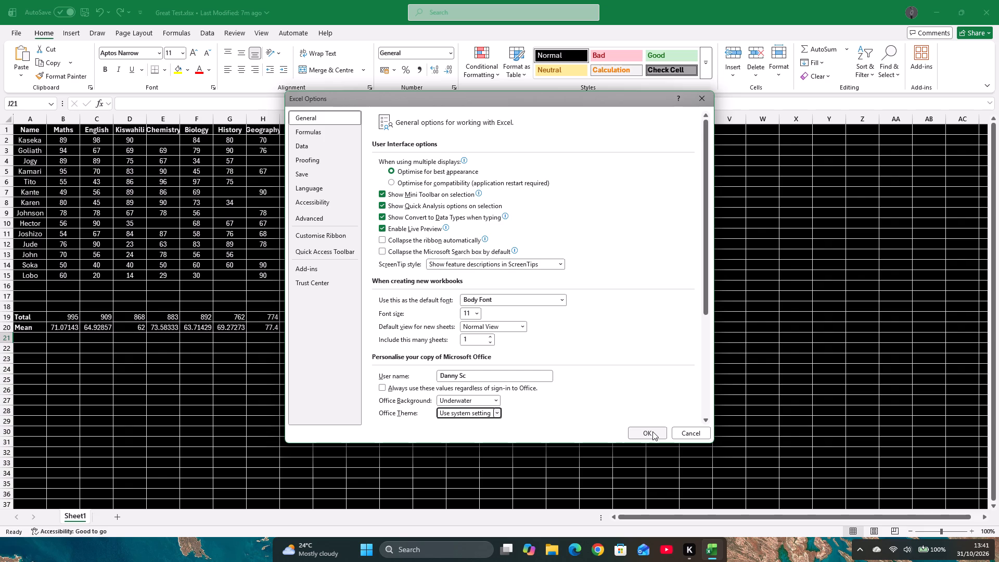
left_click(652, 431)
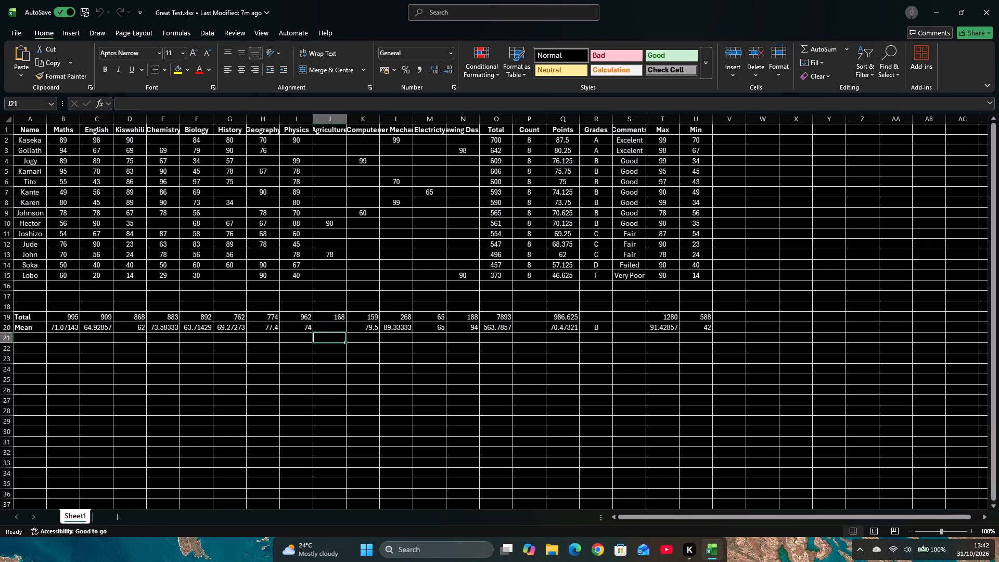
Add a new student named Kmotho in cell A16, directly below Lobo.
left_click(24, 294)
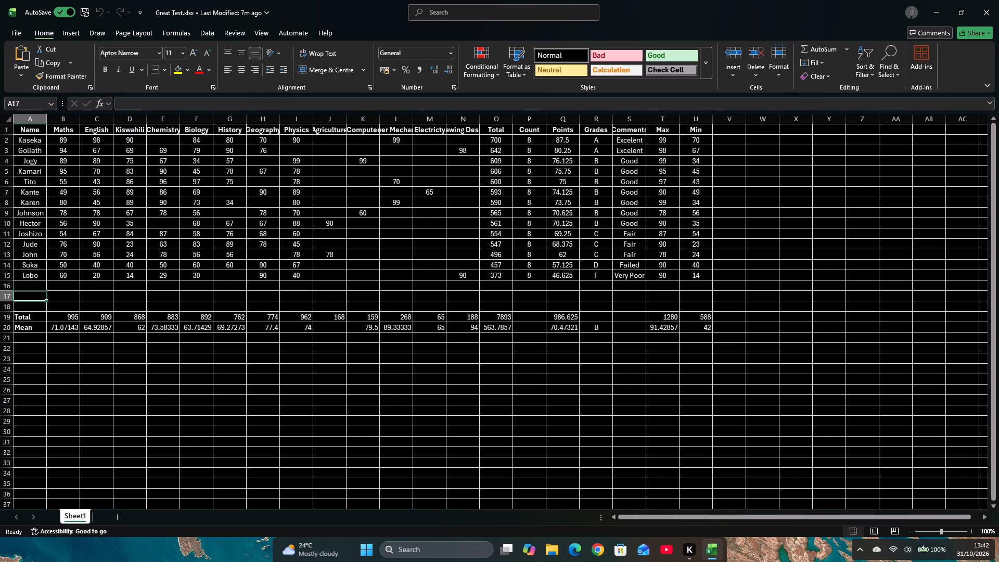
left_click(27, 286)
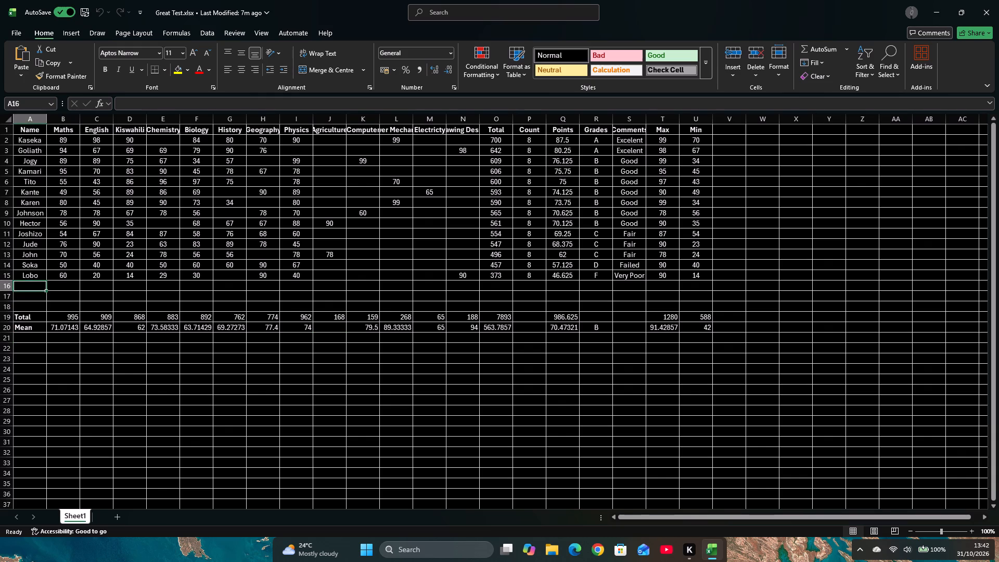
type("Kaseka")
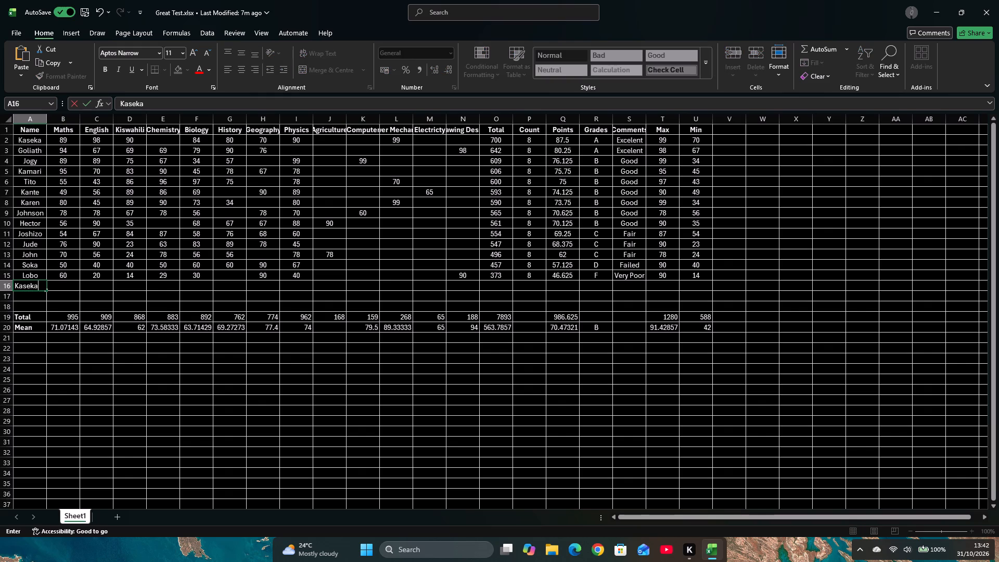
key("BackSpace")
key("BackSpace")
key("BackSpace")
key("BackSpace")
key("BackSpace")
type("motho")
key("Right")
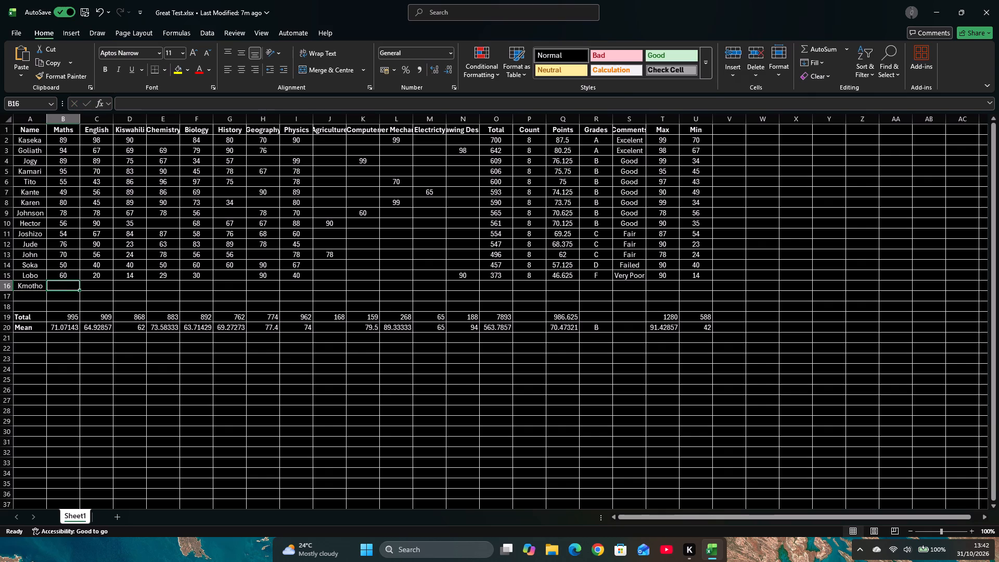
Enter Kmotho's marks in row 16: Maths 32, English 79, Kiswahili 78, Chemistry 56, Biology 90 and History 98.
type("32")
key("Right")
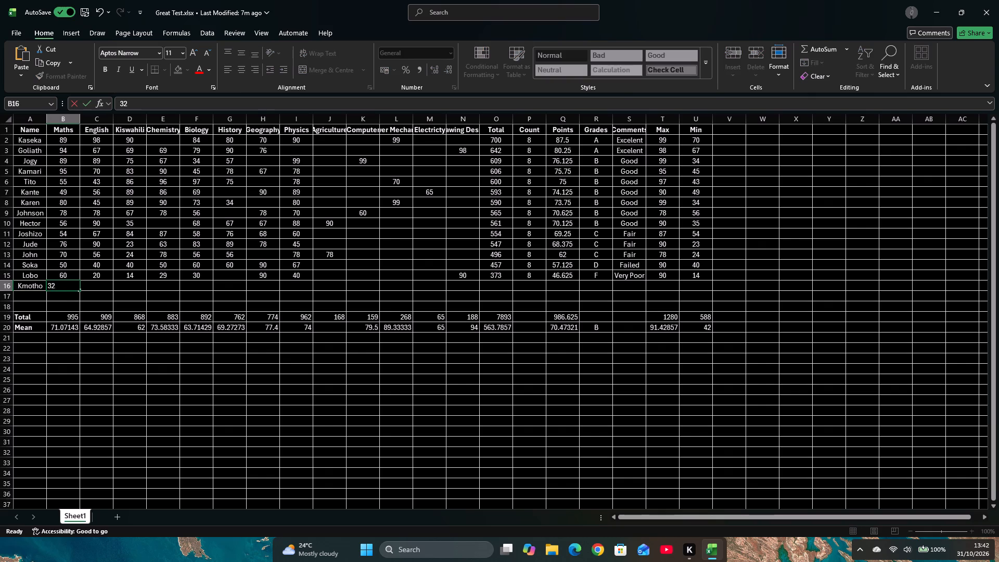
type("79")
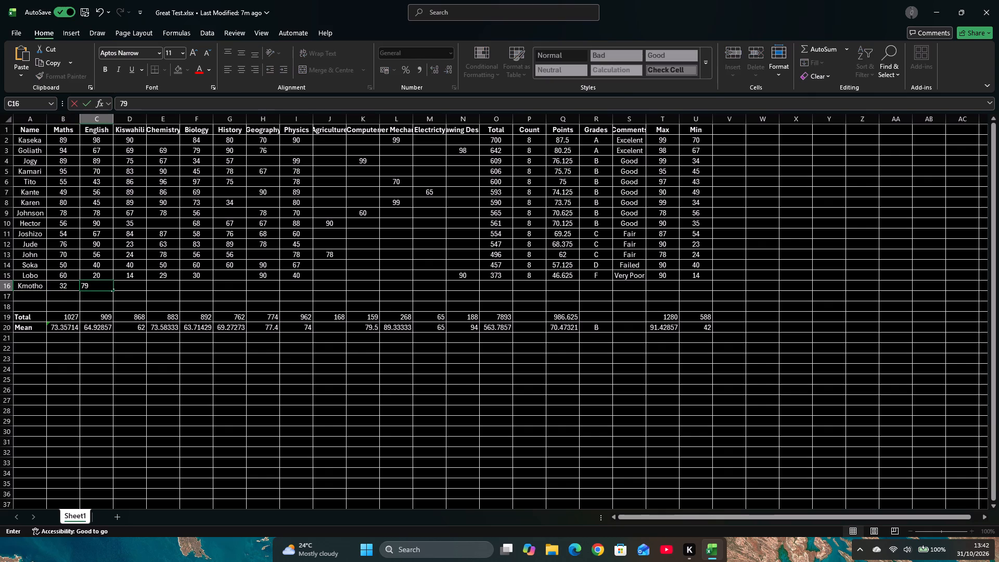
key("Right")
type("78")
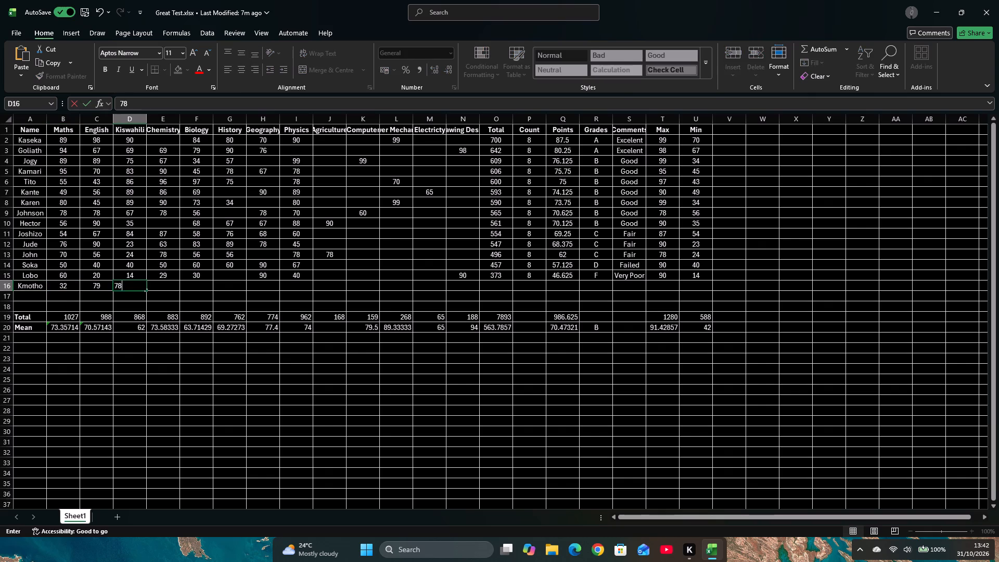
key("Right")
type("56")
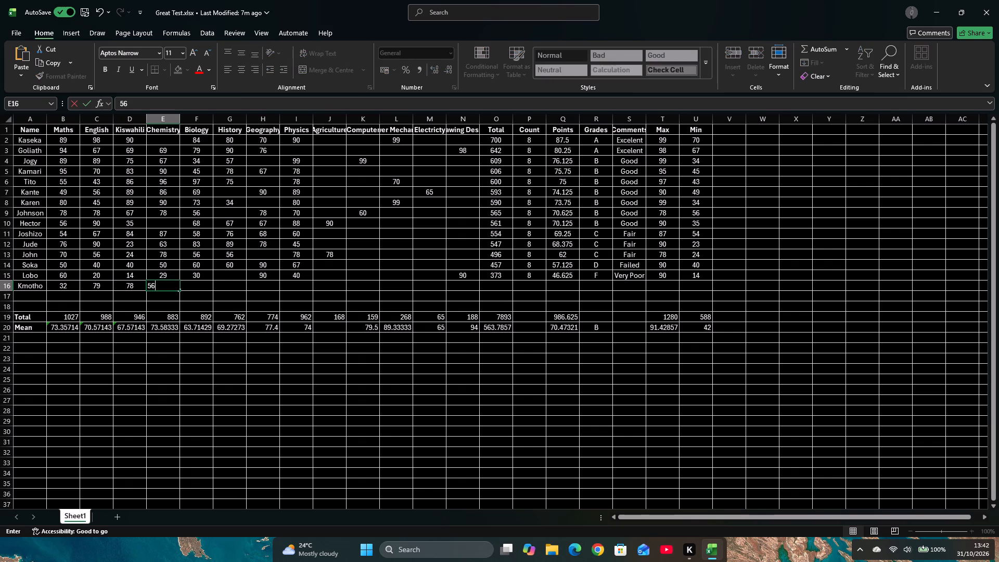
key("Right")
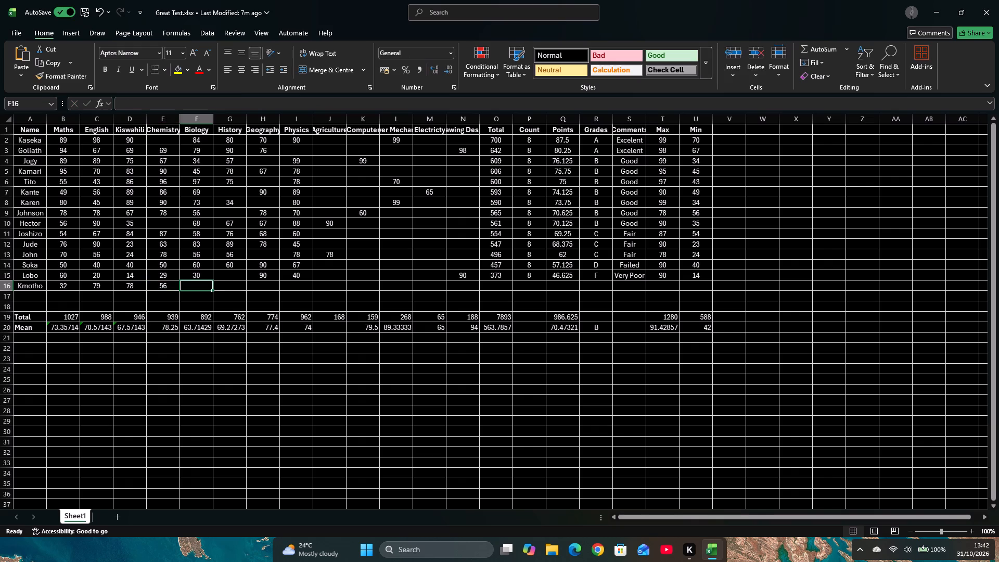
type("90")
key("Right")
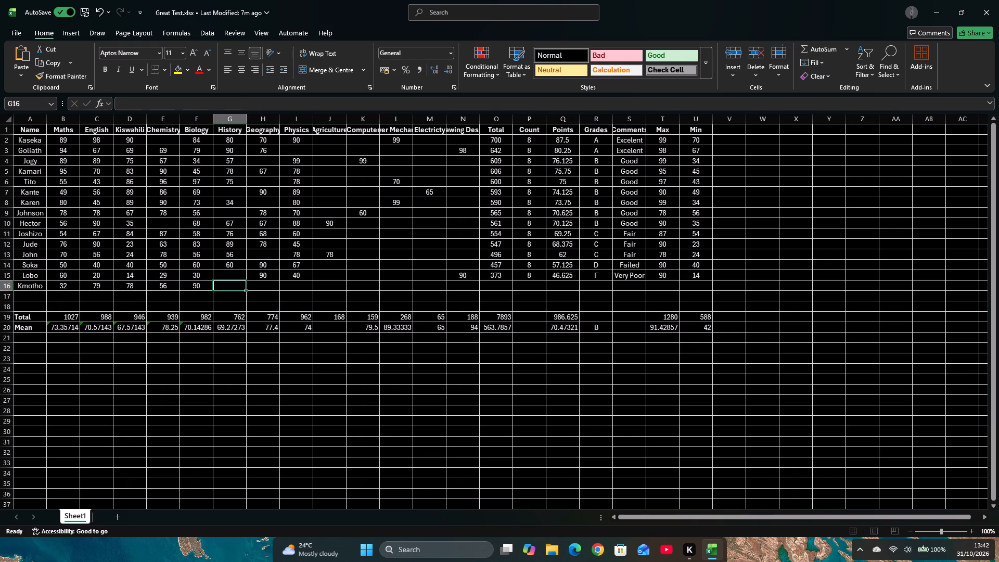
key("9")
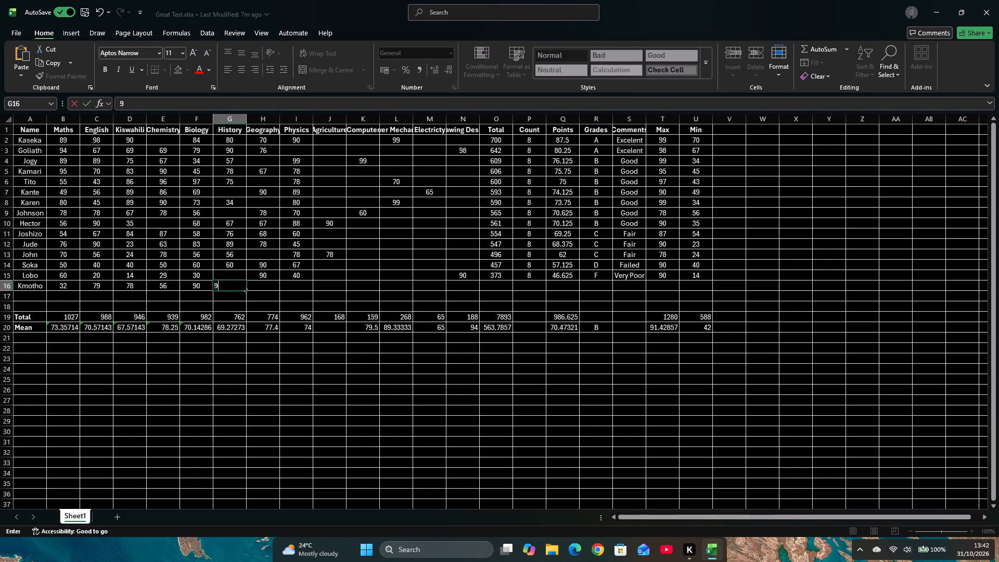
key("8")
key("Right")
Enter Kmotho's remaining marks in row 16: Geography 100 and Physics 70.
type("11")
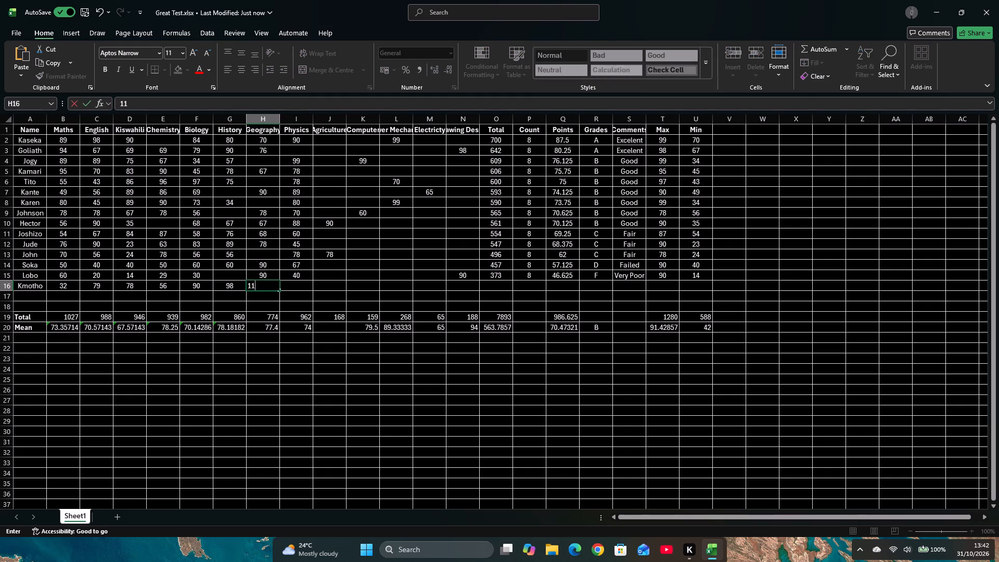
type("00")
key("BackSpace")
key("BackSpace")
key("BackSpace")
key("0")
key("0")
key("Right")
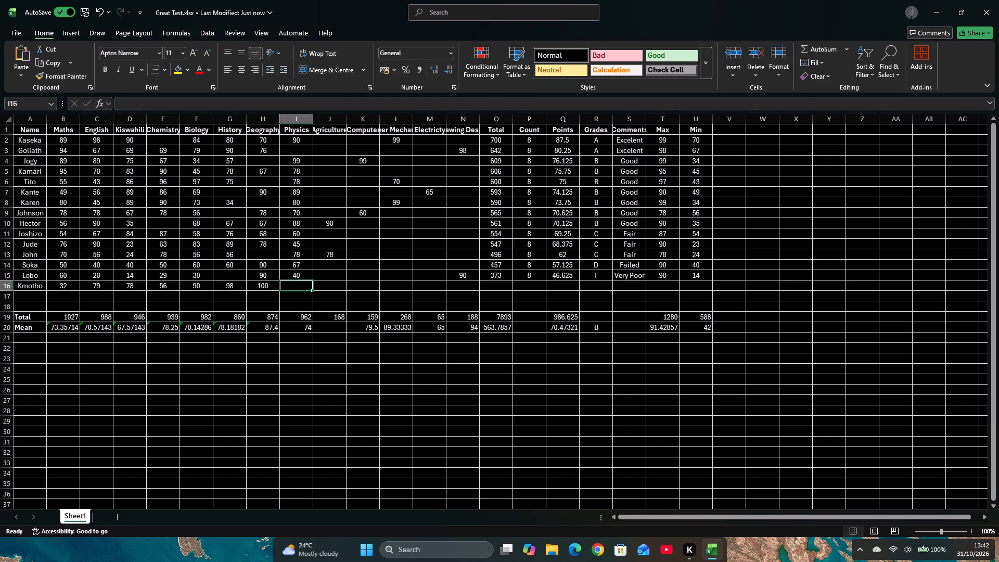
type("70")
scroll(27, 286, "up", 1)
left_click(532, 286)
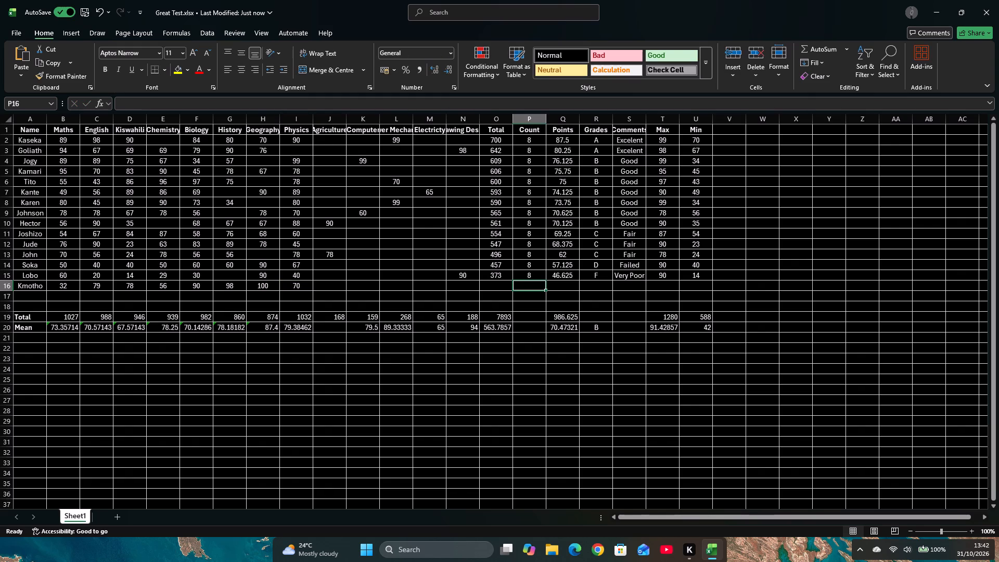
Fill the Count, Total and Points formulas down from Lobo's row 15 into Kmotho's row 16.
left_click(541, 273)
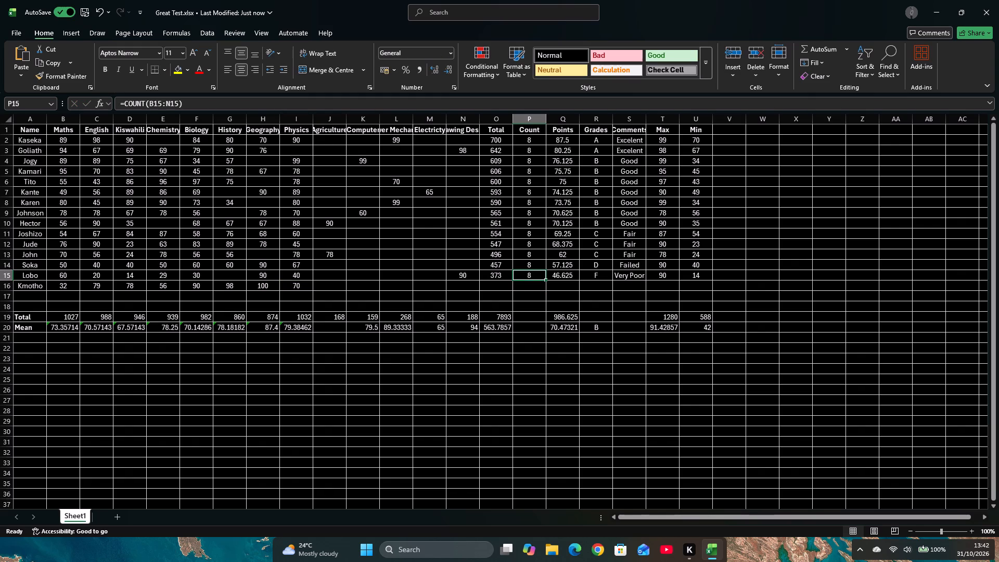
left_click_drag(544, 280, 545, 286)
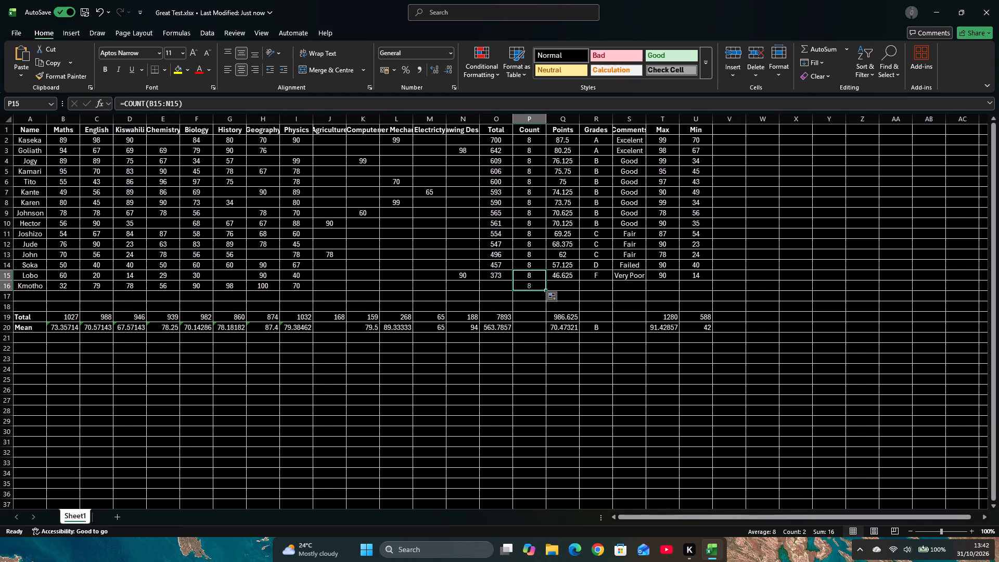
left_click(505, 278)
left_click_drag(512, 278, 512, 290)
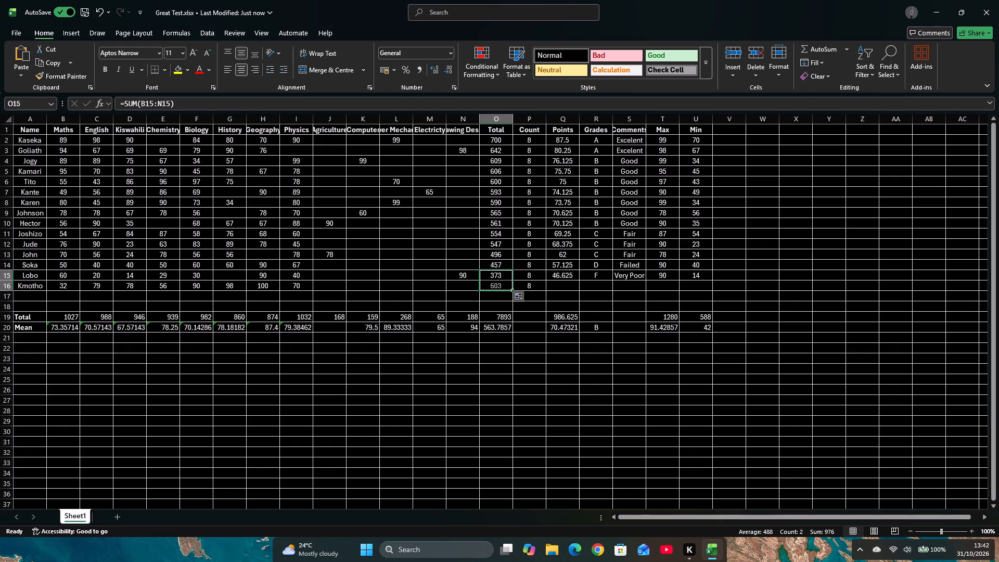
left_click(560, 281)
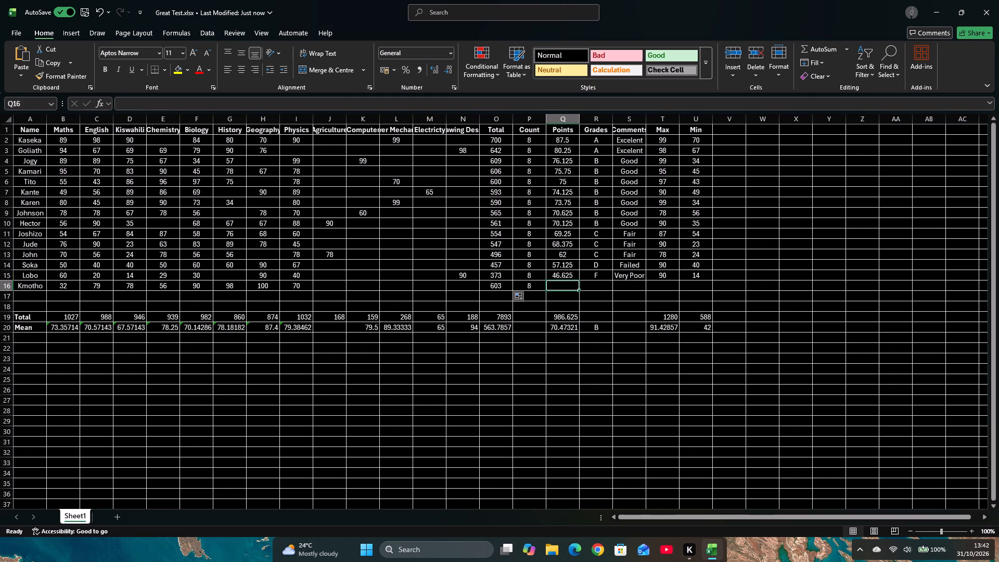
left_click(575, 277)
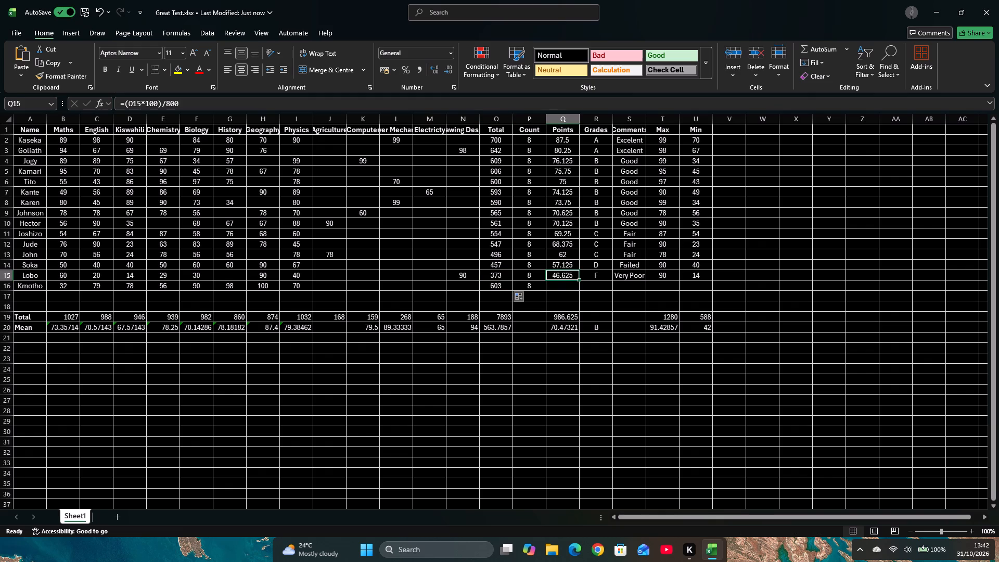
left_click_drag(579, 278, 578, 288)
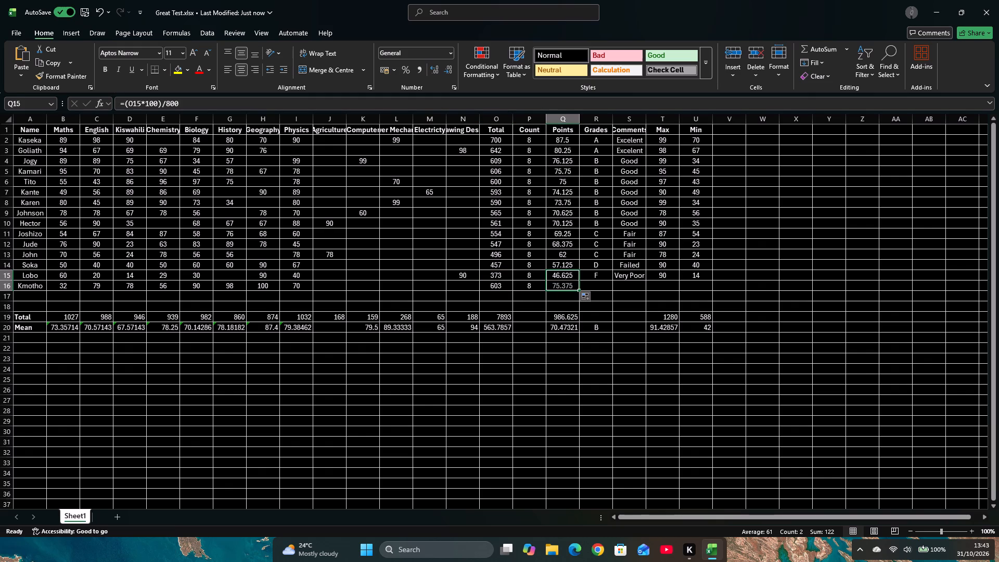
Fill the Grades and Comments formulas down from row 15 into Kmotho's row 16.
left_click(567, 330)
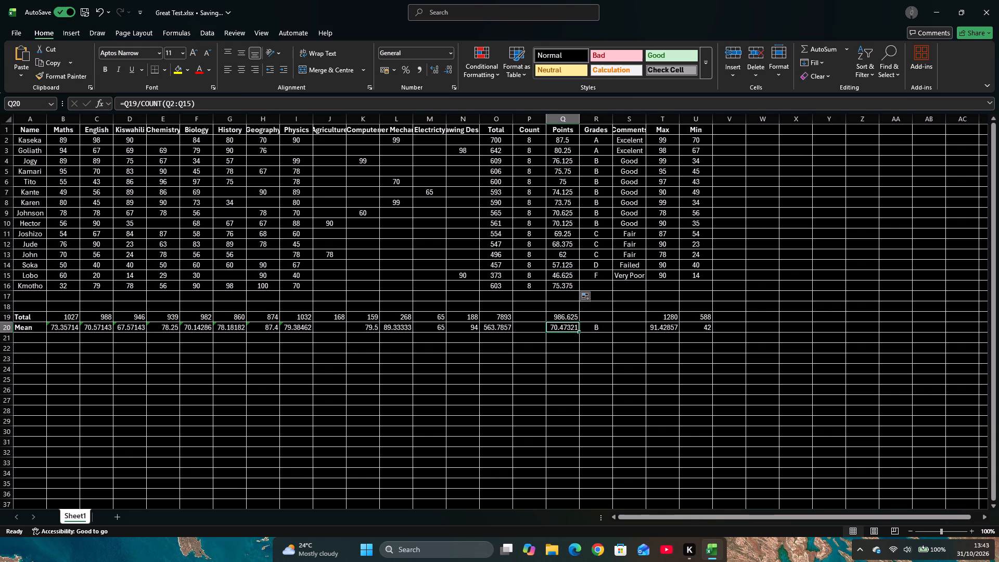
left_click(600, 288)
left_click(610, 276)
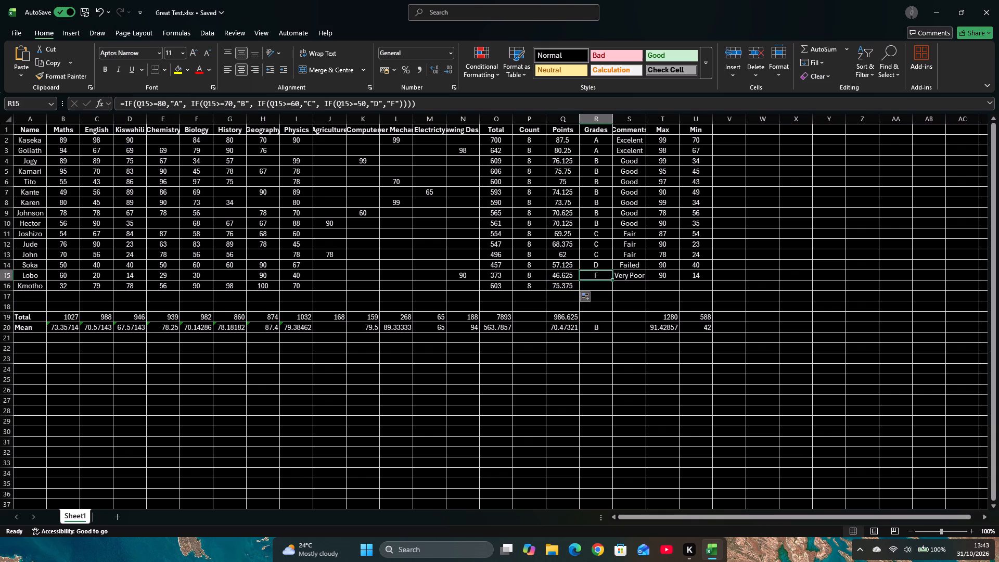
left_click_drag(612, 279, 612, 288)
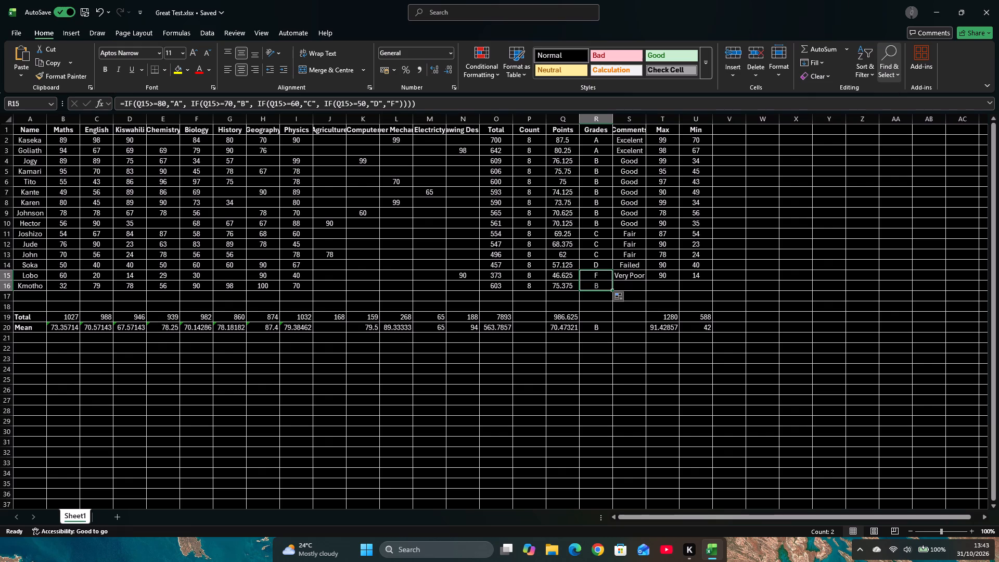
left_click(641, 276)
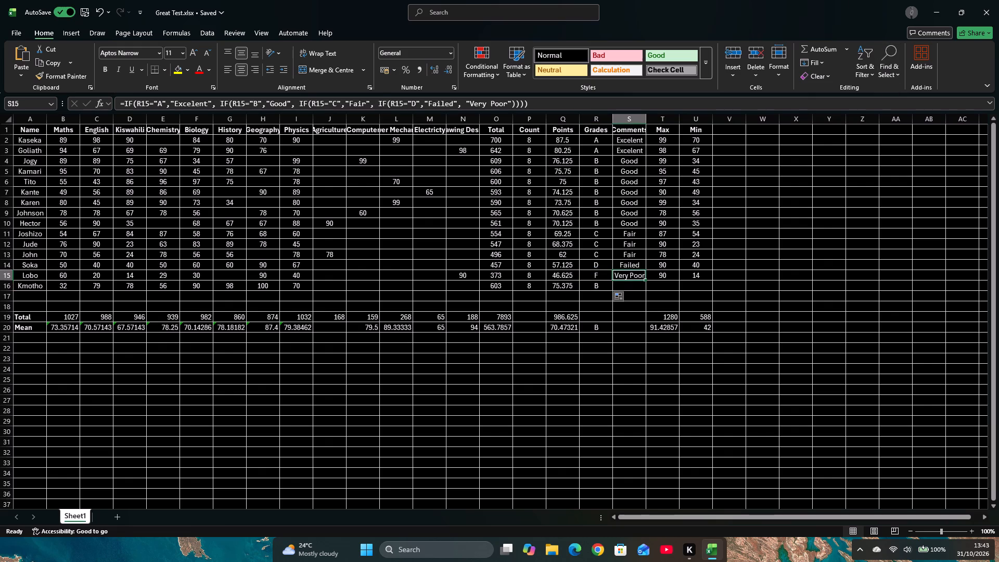
left_click_drag(645, 279, 645, 291)
Fill the Max and Min formulas down from row 15 into Kmotho's row 16.
left_click(659, 274)
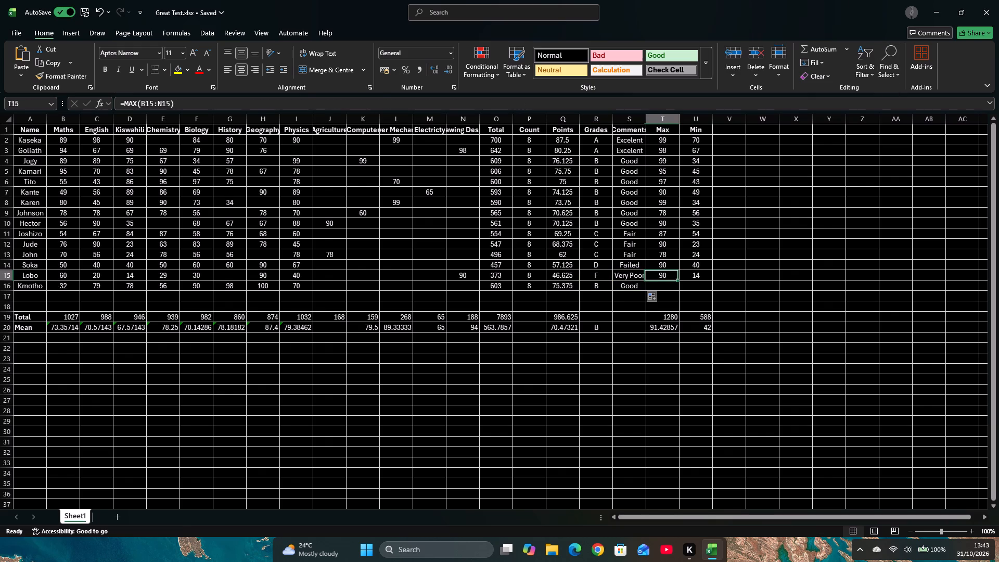
left_click_drag(679, 279, 679, 292)
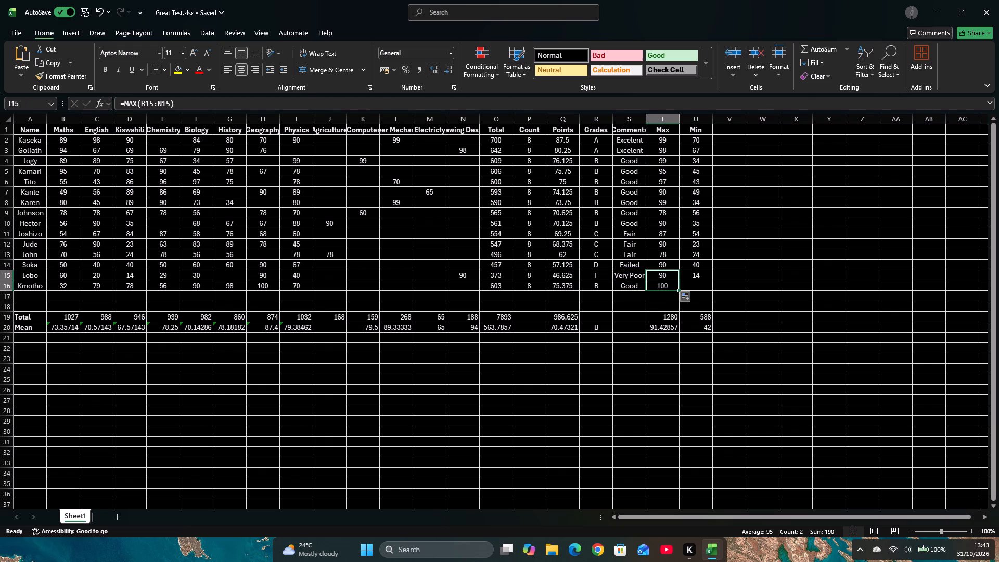
left_click(698, 277)
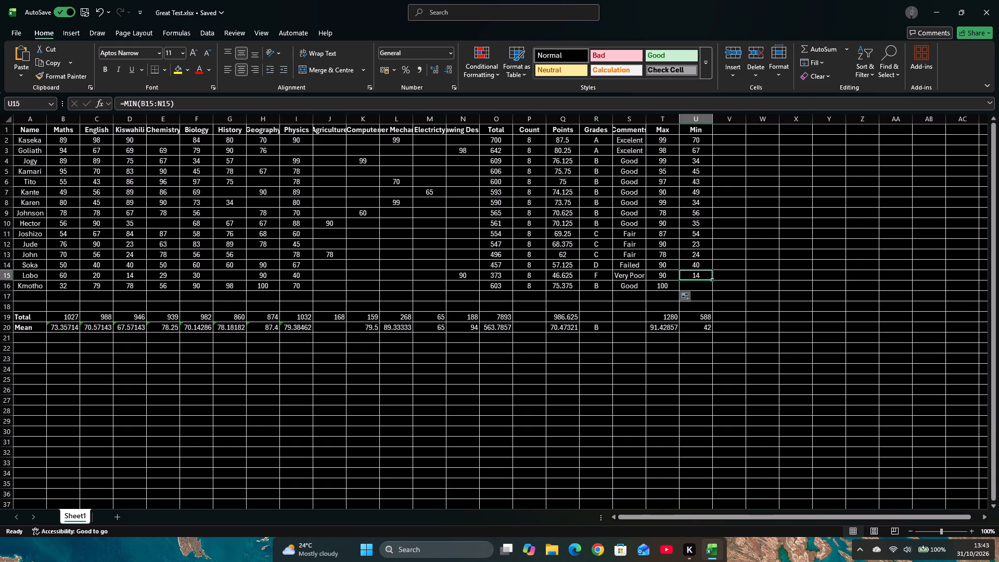
left_click_drag(712, 281, 712, 284)
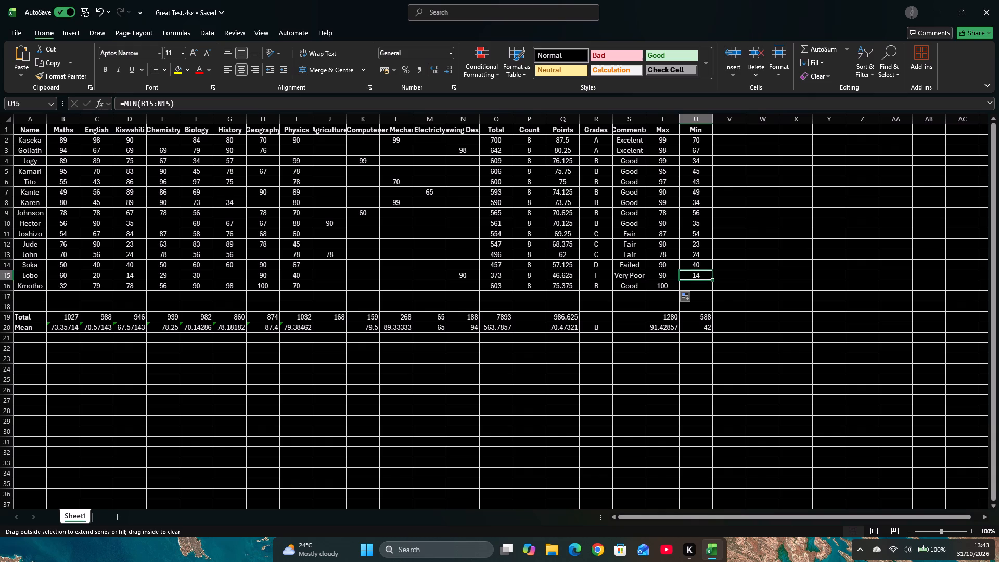
left_click_drag(712, 284, 712, 288)
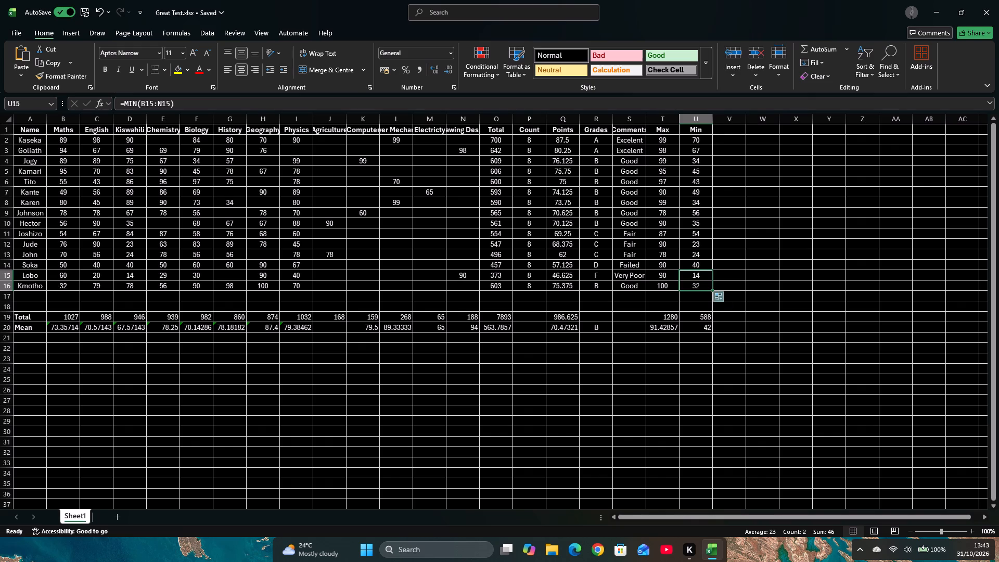
Extend the count range in the Min column's Mean formula in U20 to U2:U16.
left_click(690, 145)
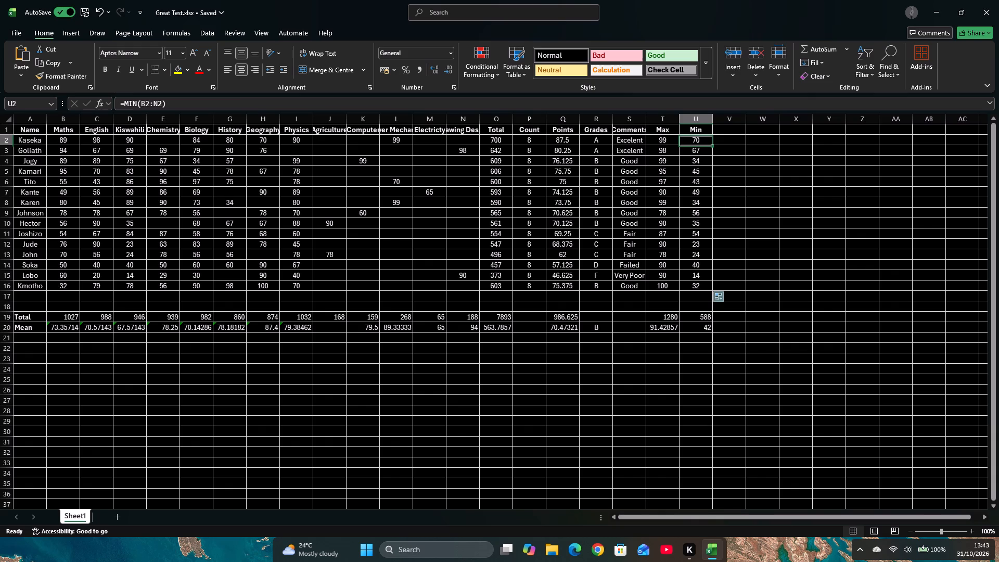
left_click(704, 329)
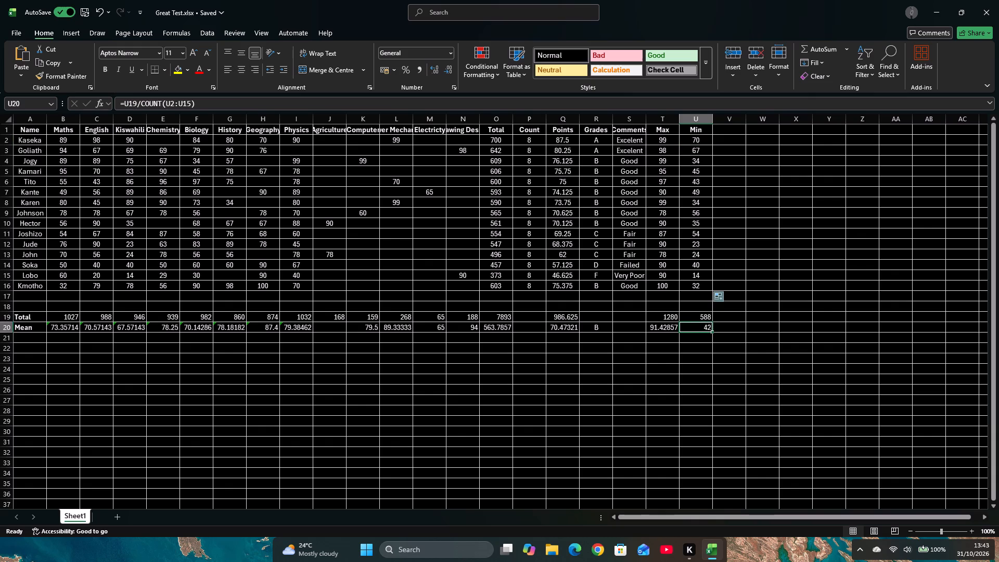
left_click(189, 103)
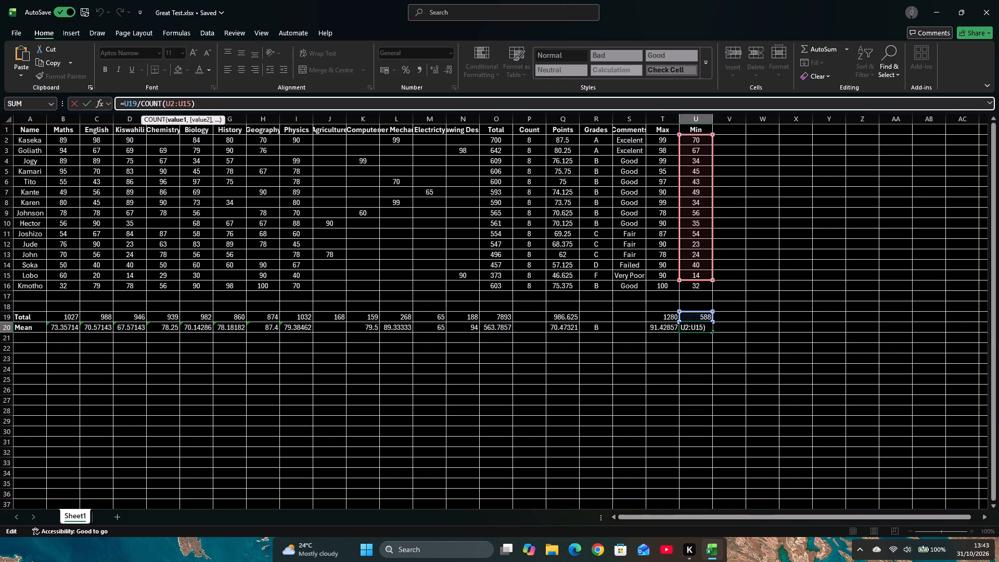
left_click(191, 103)
key("BackSpace")
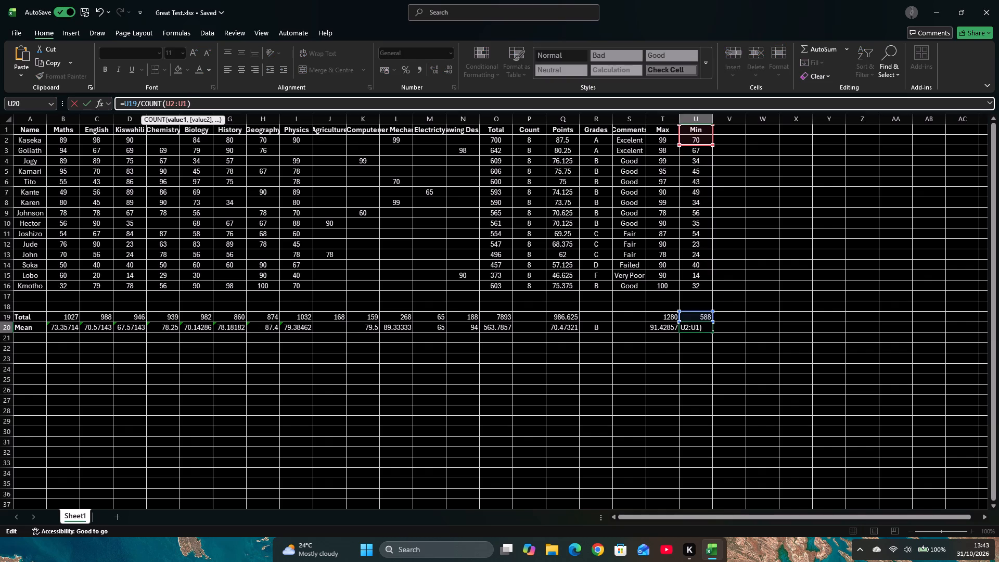
key("6")
key("Return")
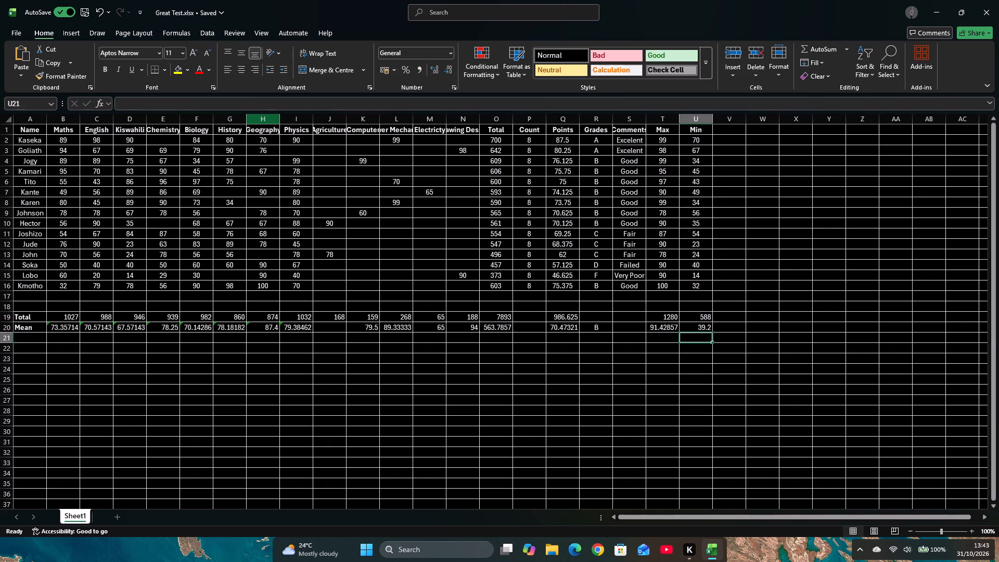
Extend the Min column's Total formula in U19 to sum U2:U16.
left_click(702, 328)
left_click(703, 315)
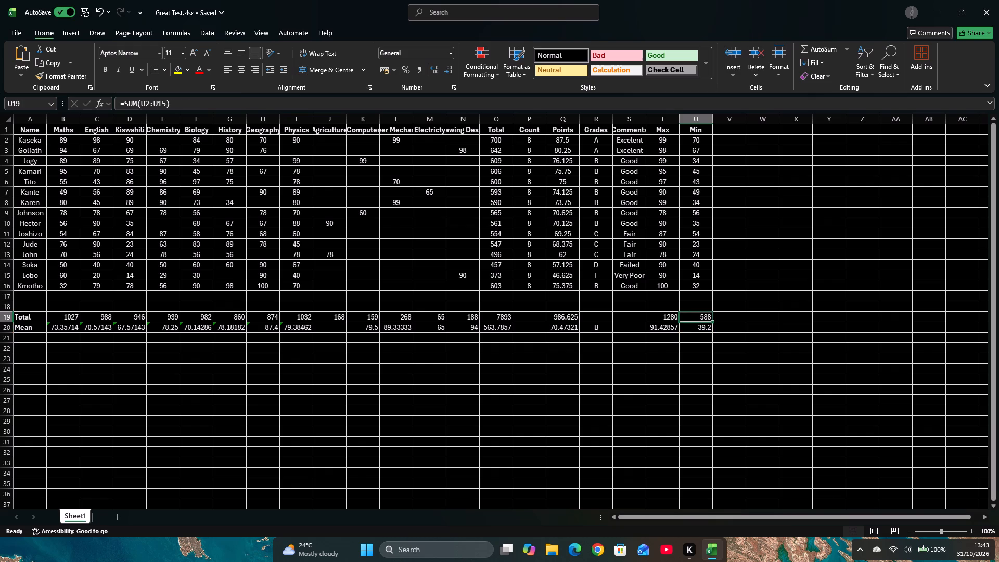
left_click(166, 102)
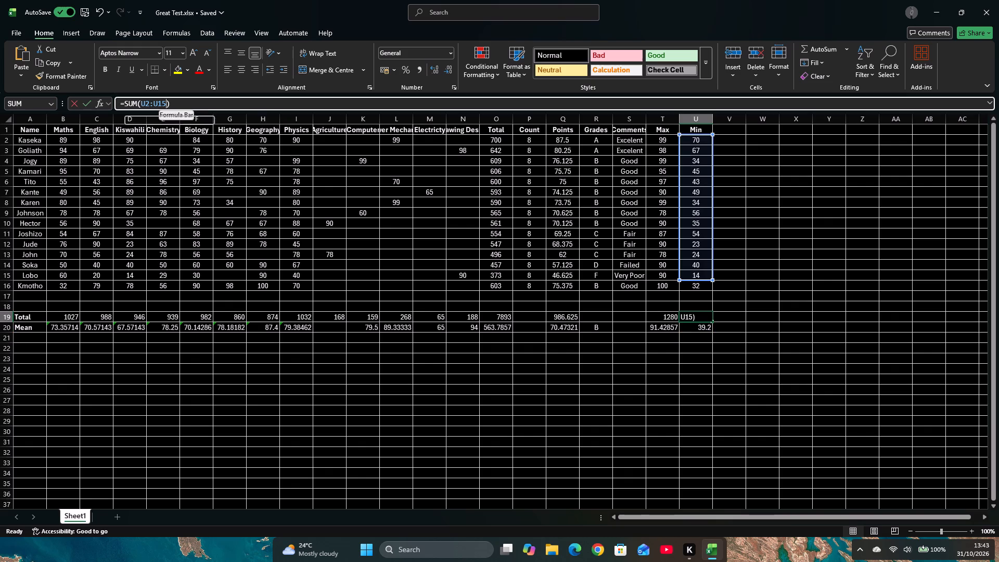
key("BackSpace")
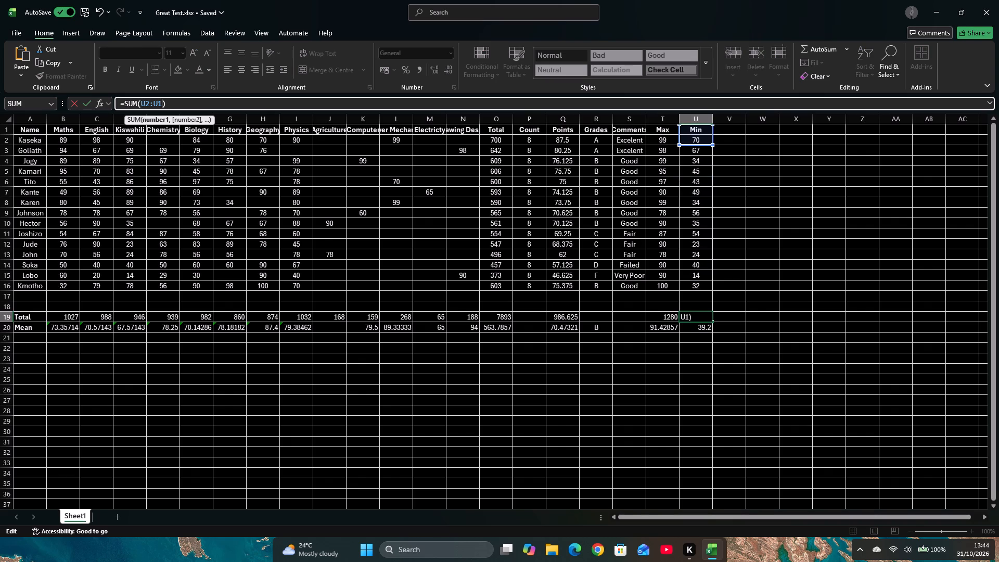
key("6")
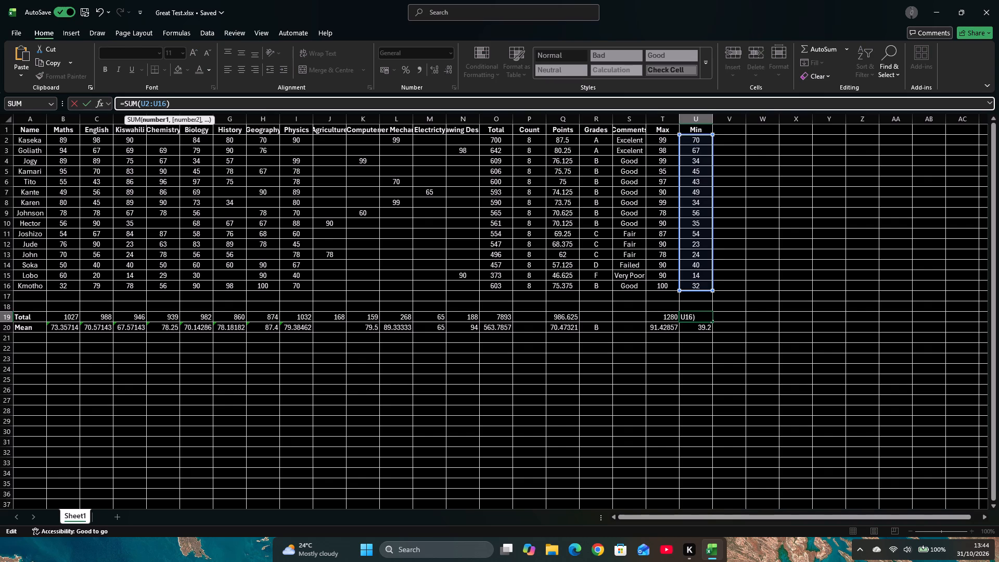
key("Return")
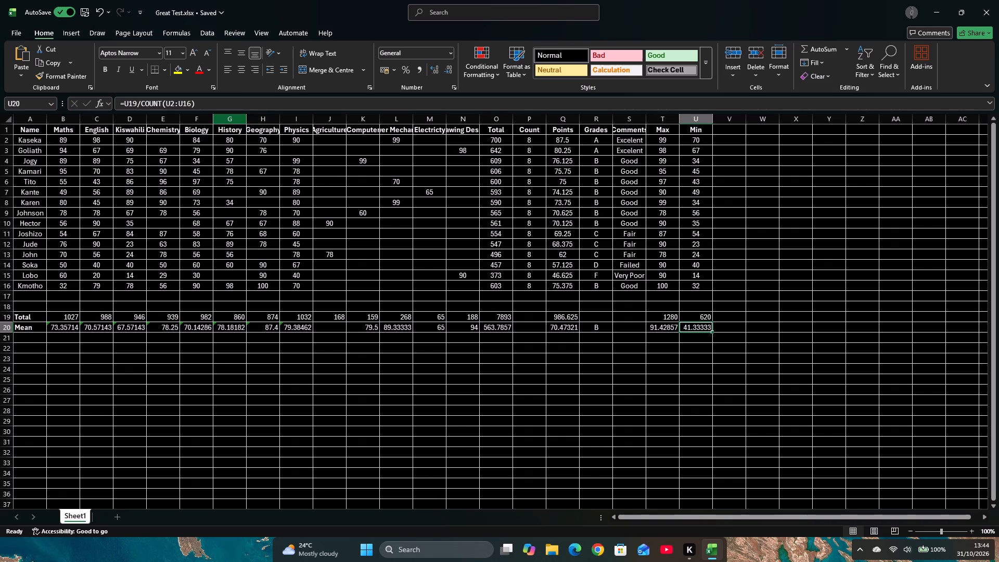
Extend the count range in the Max column's Mean formula in T20 to T2:T16.
left_click(663, 322)
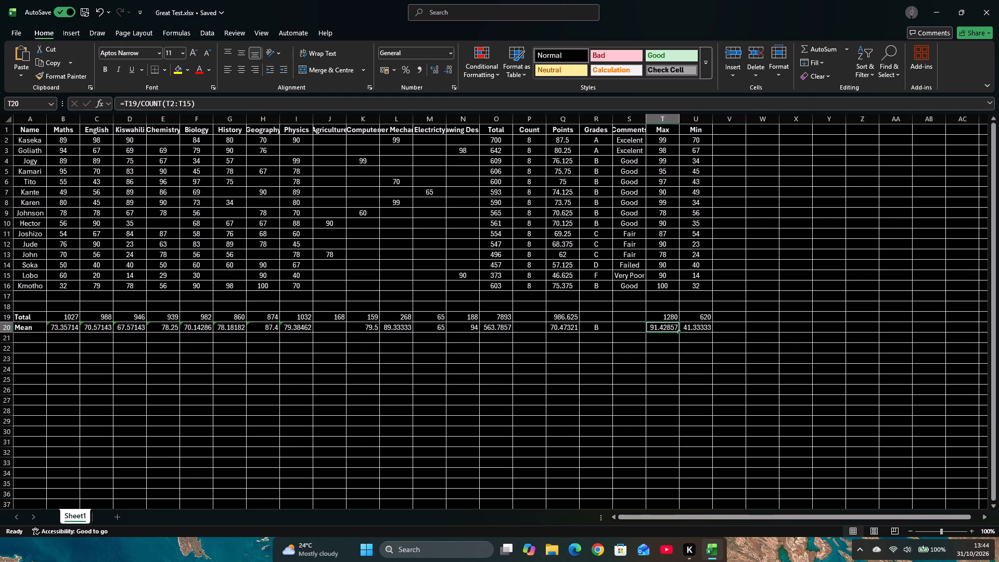
left_click(183, 103)
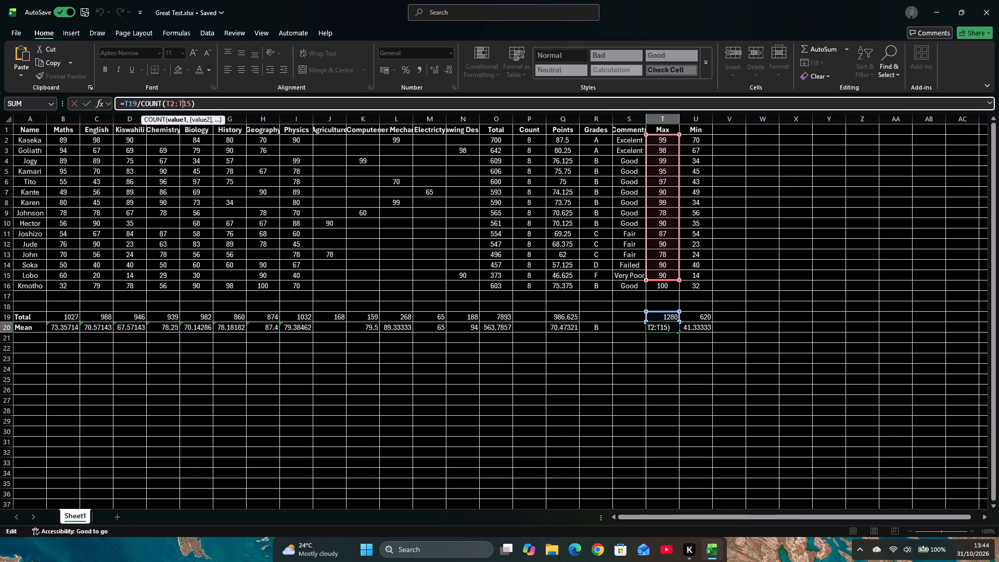
left_click(192, 100)
key("BackSpace")
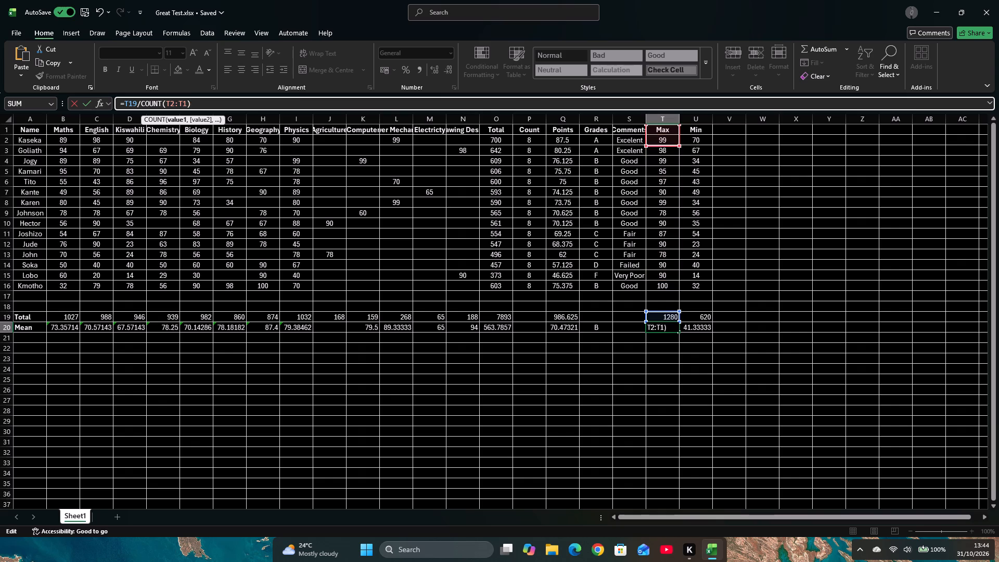
key("6")
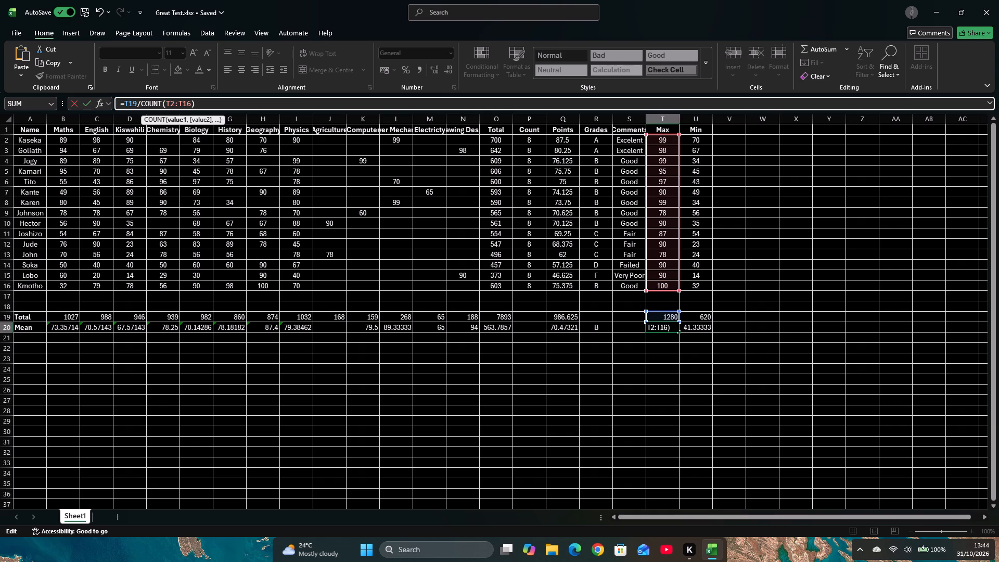
key("Return")
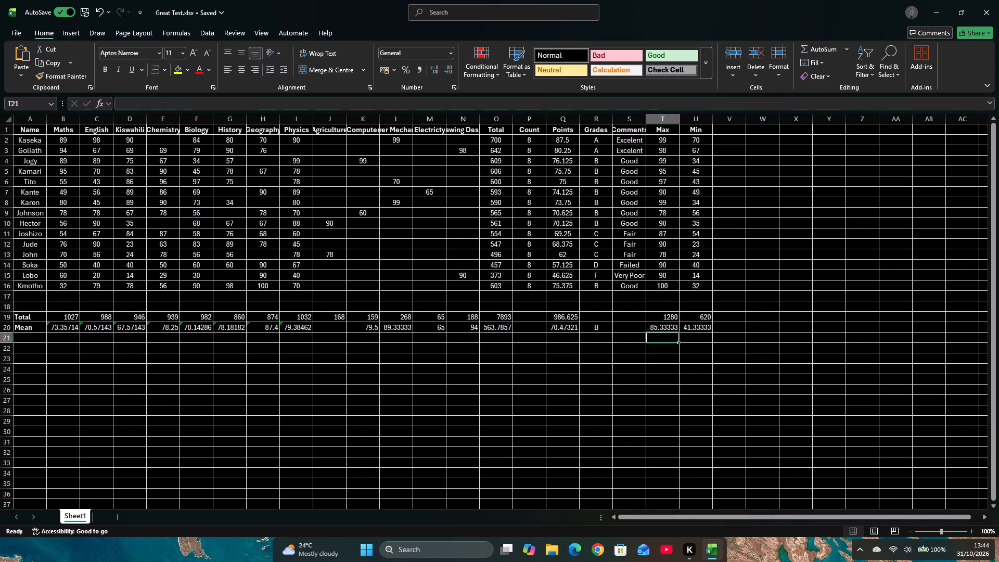
Extend the Max column's Total formula in T19 to sum T2:T16.
left_click(668, 327)
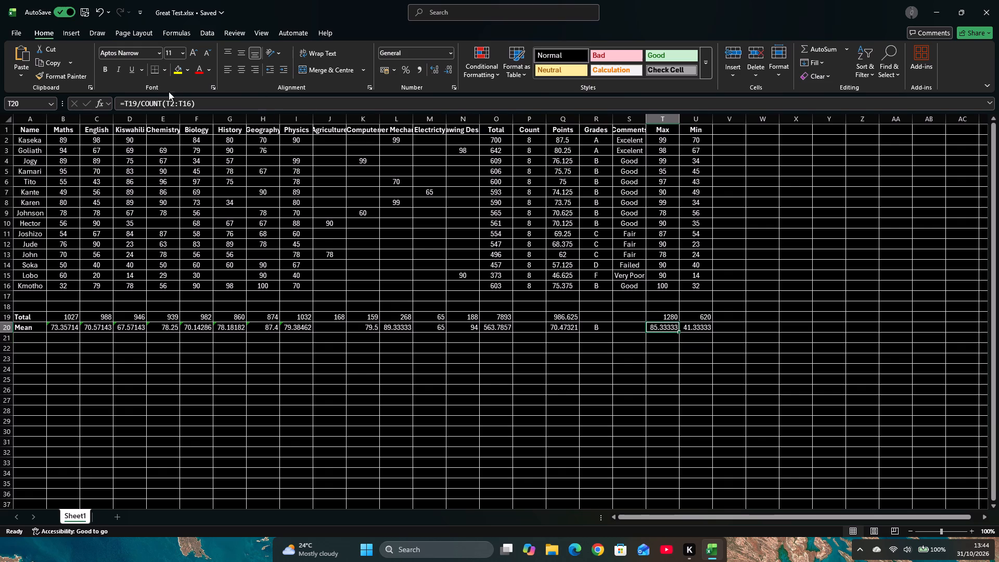
left_click(665, 317)
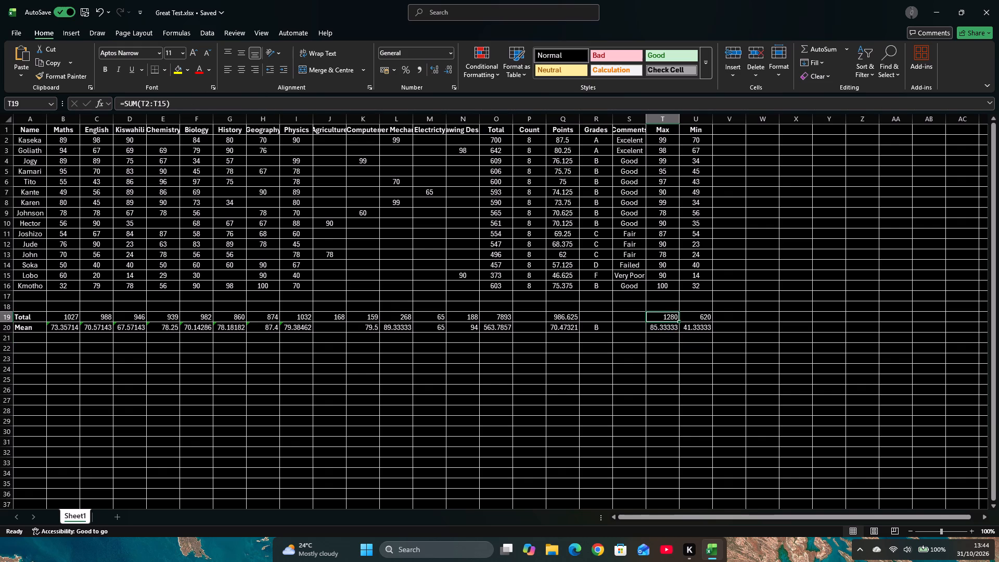
left_click(165, 105)
key("BackSpace")
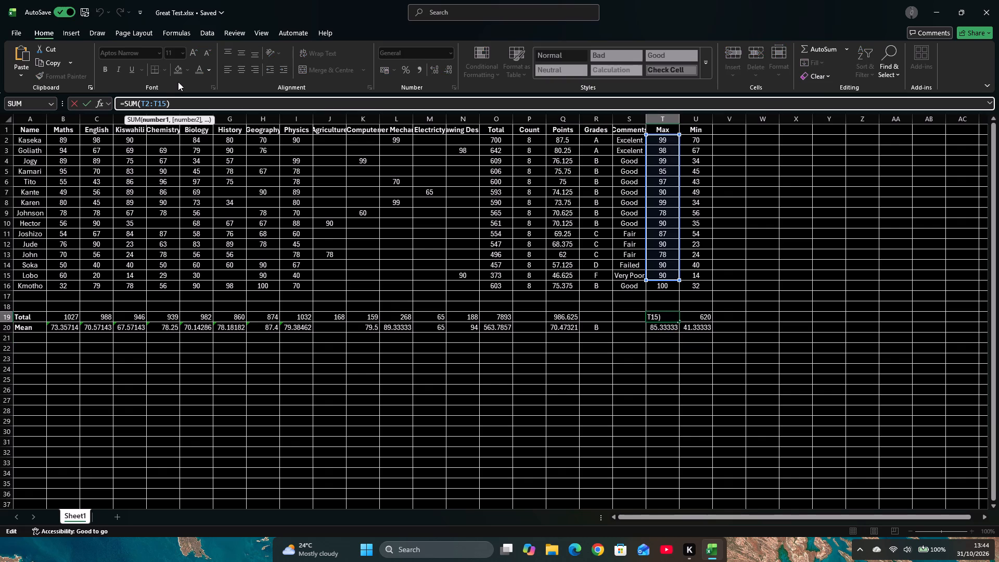
key("6")
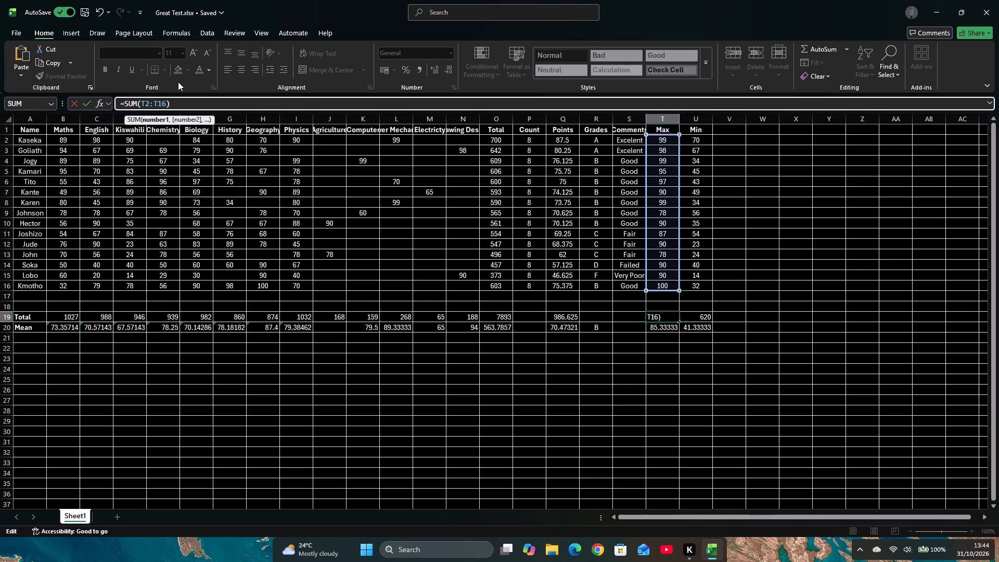
key("Return")
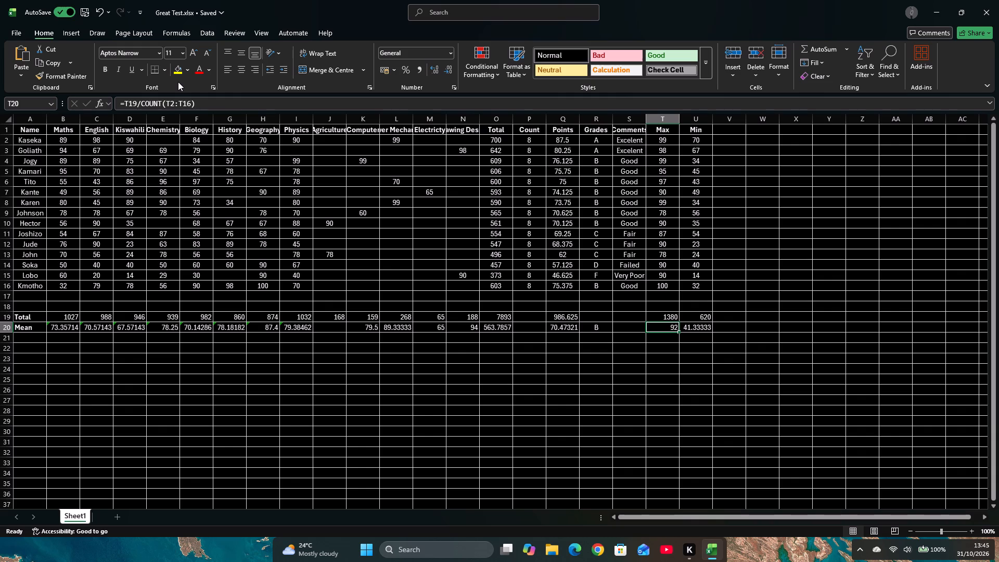
left_click(665, 320)
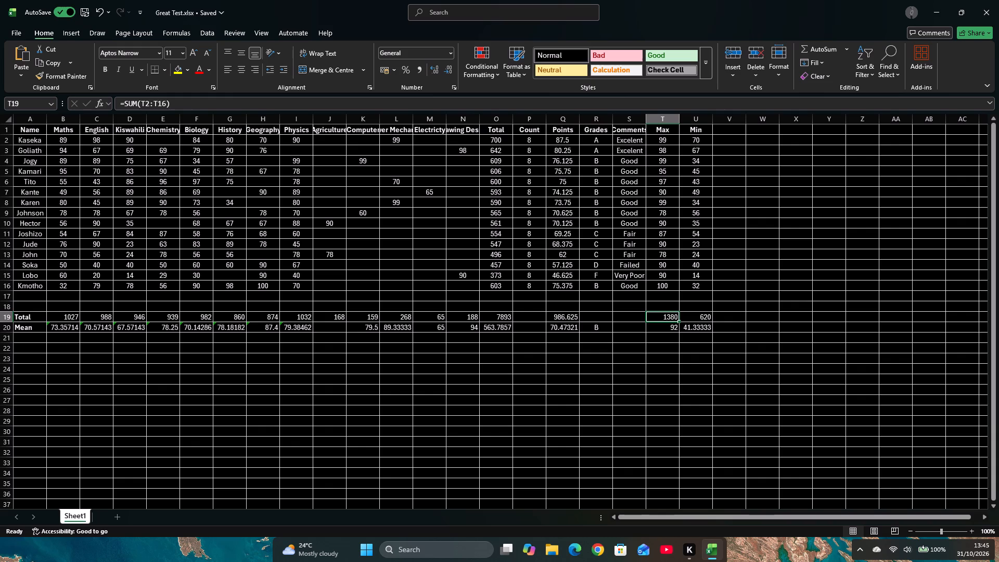
Examine the mean grade formula in R20 and the Points column formulas in Q16 and Q20.
left_click(629, 319)
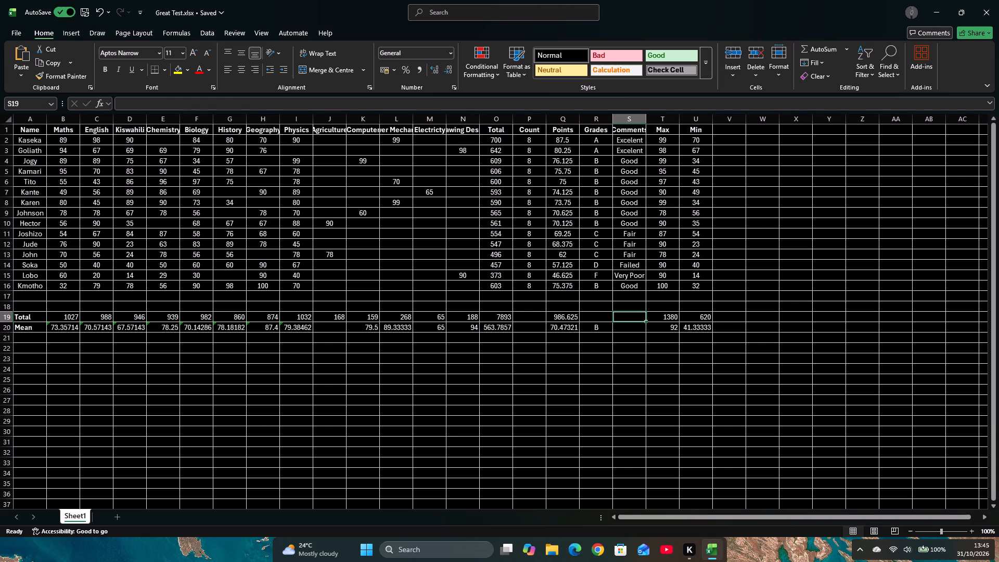
left_click(604, 316)
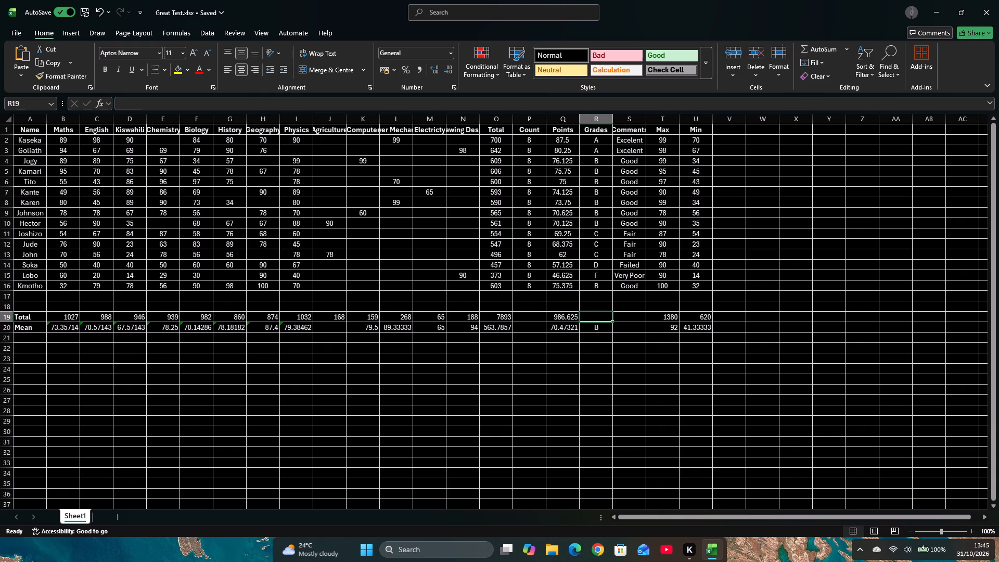
left_click(605, 329)
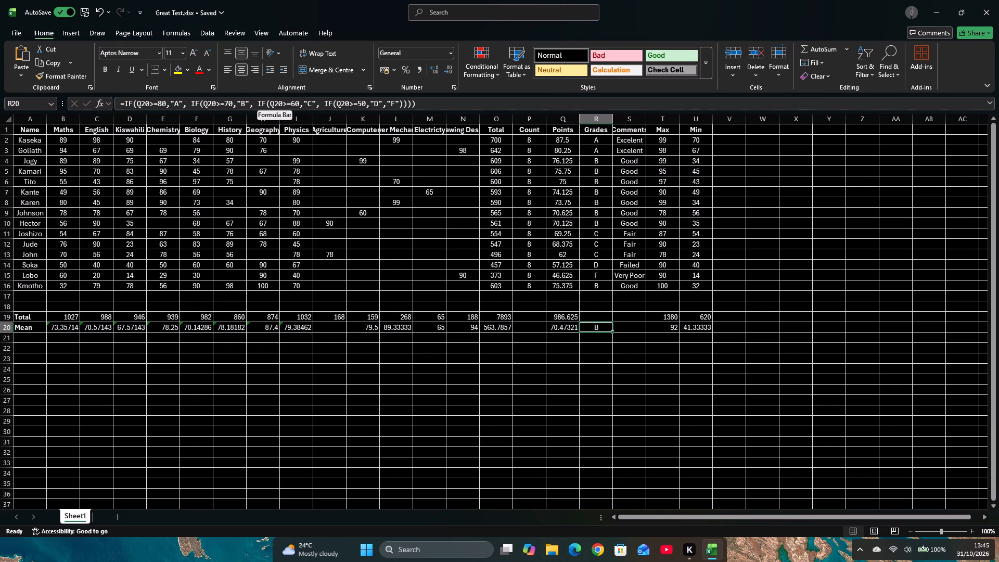
left_click(314, 106)
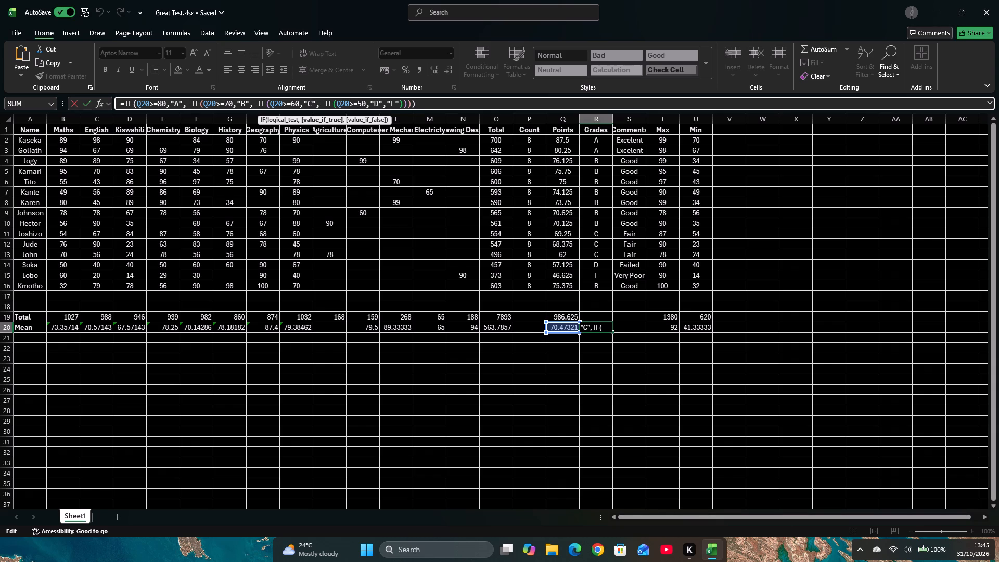
left_click(555, 288)
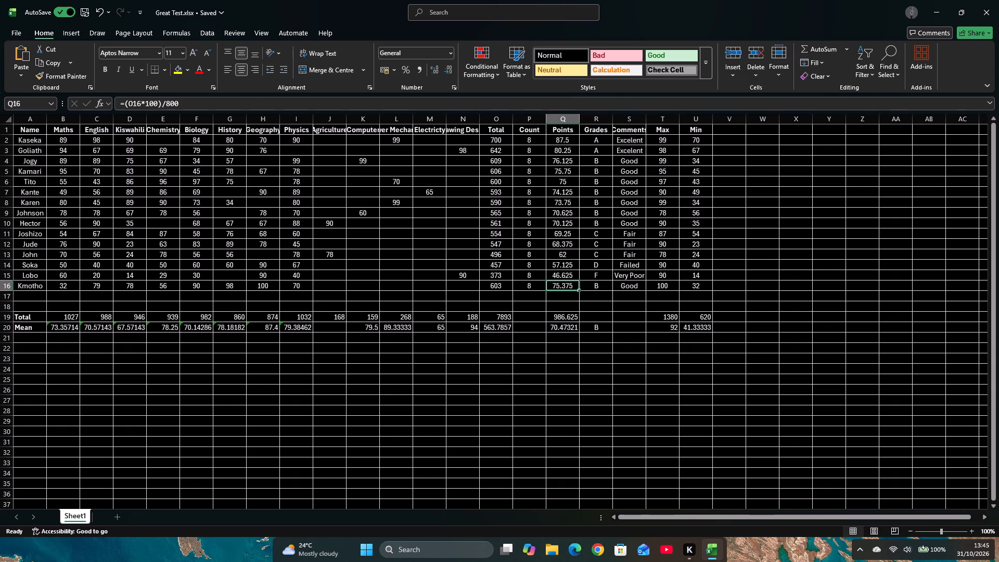
left_click(566, 330)
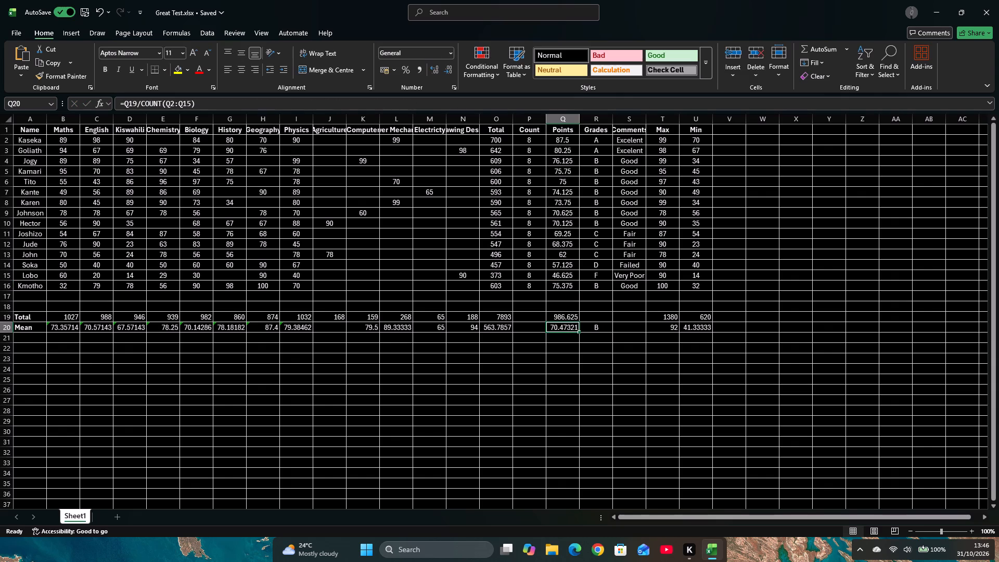
left_click(597, 326)
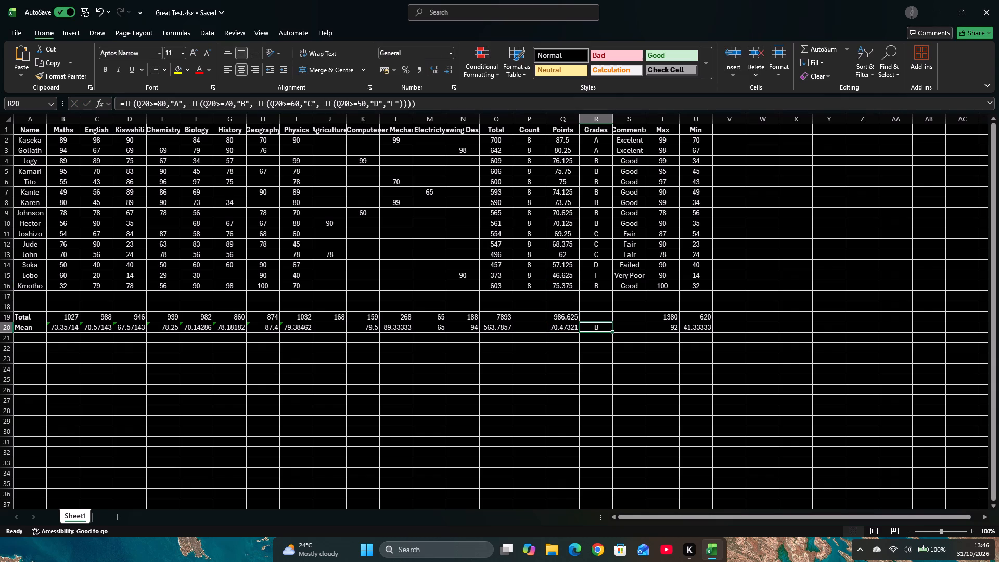
left_click(560, 331)
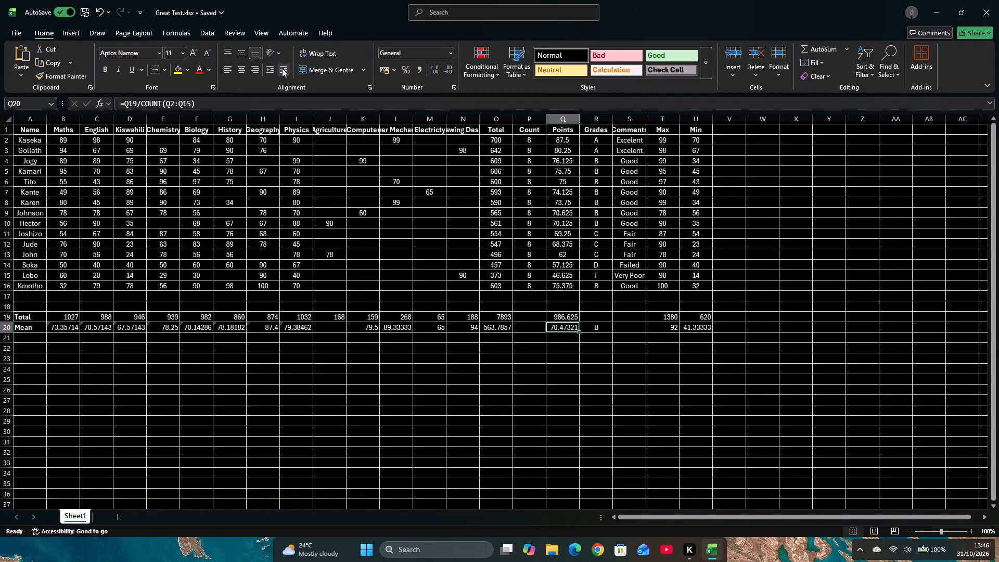
Extend the Points column's Total formula in Q19 to sum Q2:Q16.
left_click(566, 317)
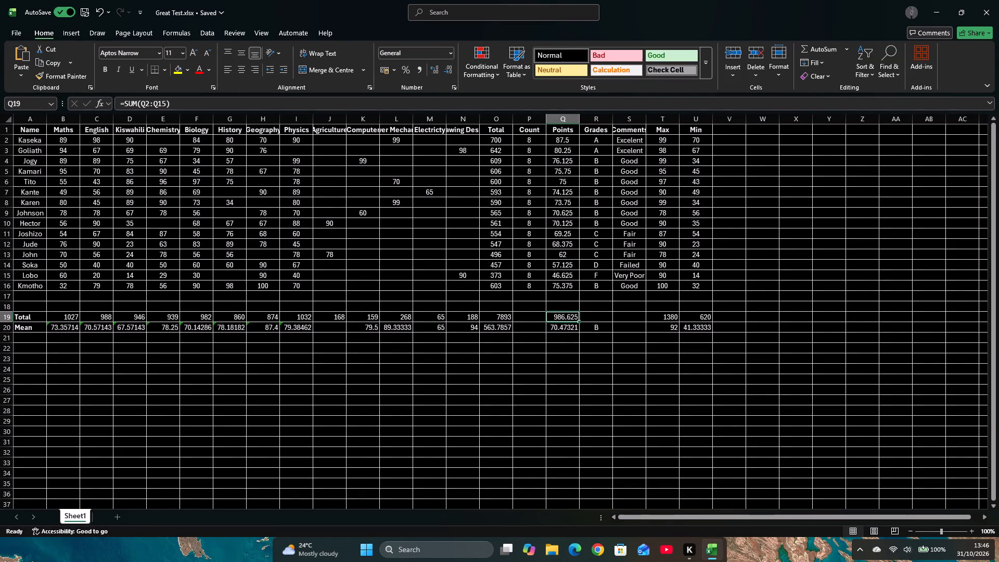
left_click(164, 103)
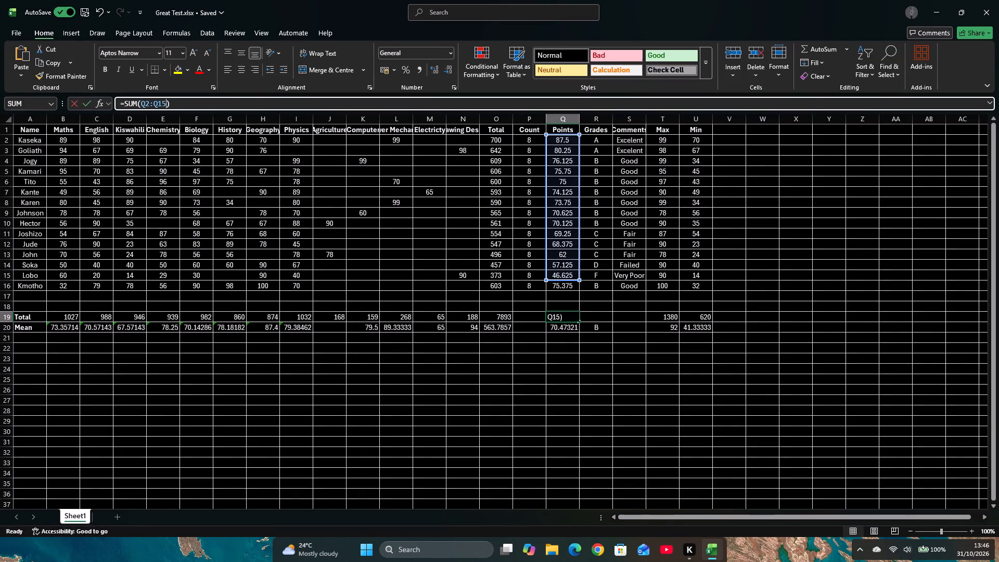
key("BackSpace")
key("6")
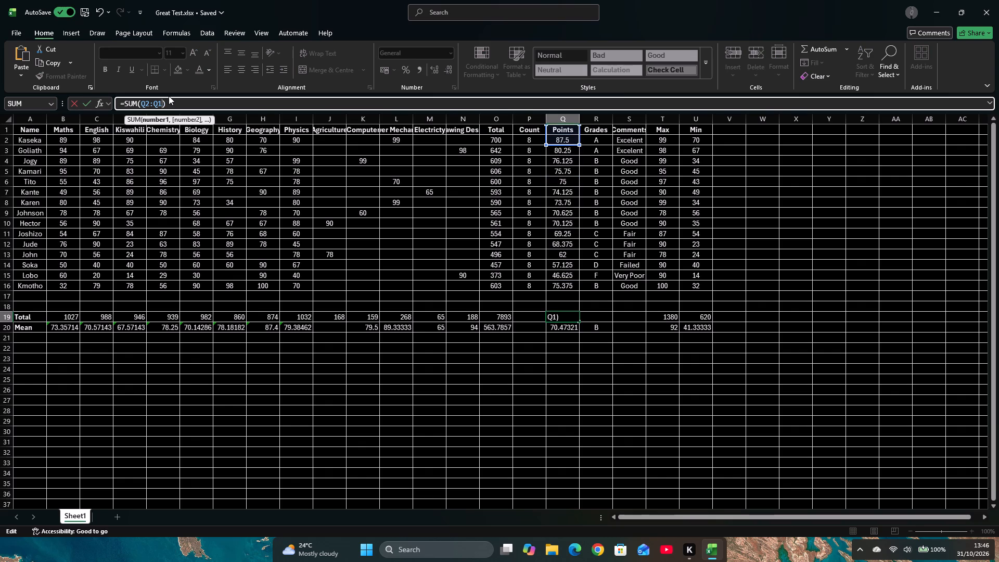
key("Return")
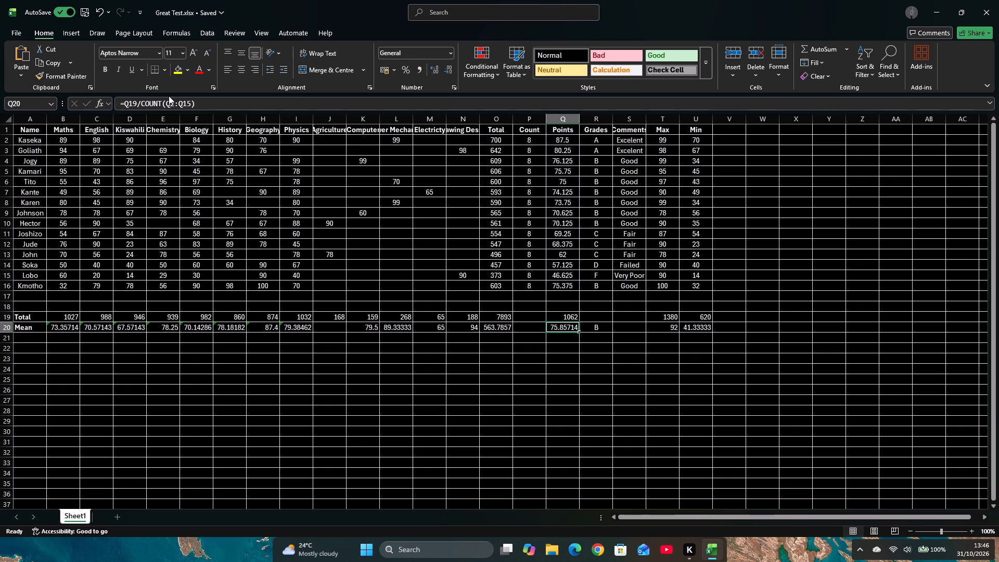
left_click(596, 333)
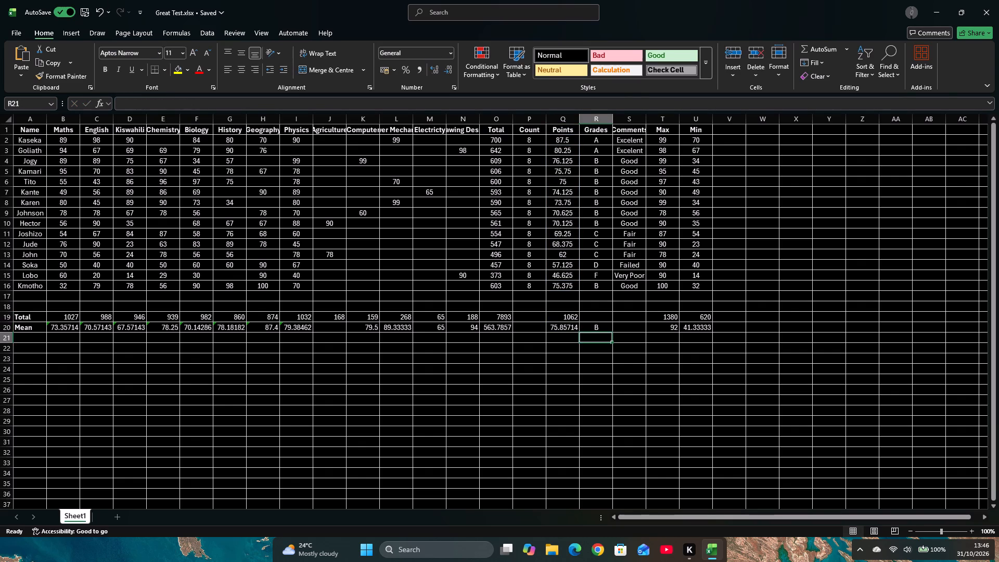
left_click(595, 327)
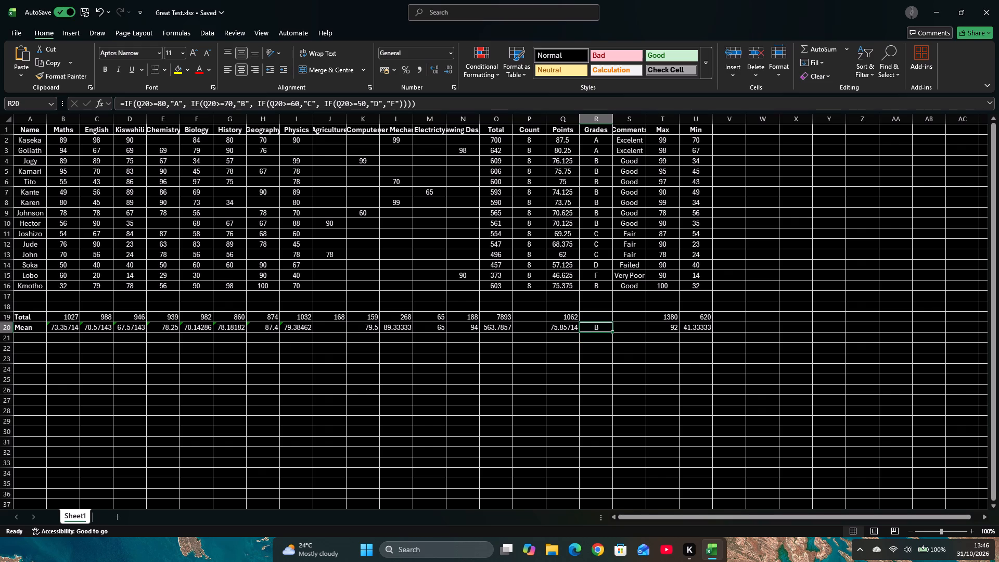
Extend the Total column's sum formula in O19 to cover O2:O16.
left_click(499, 321)
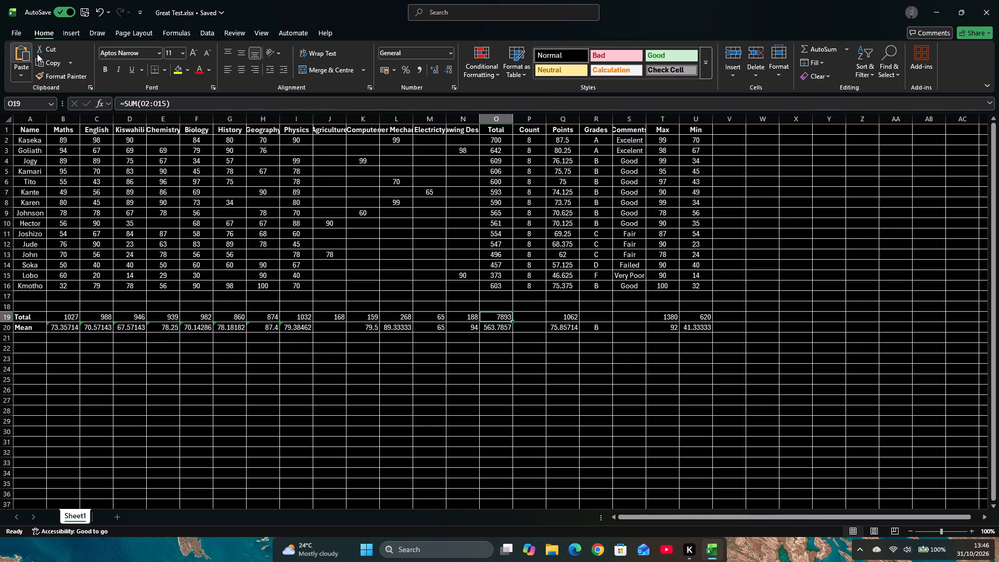
left_click(164, 102)
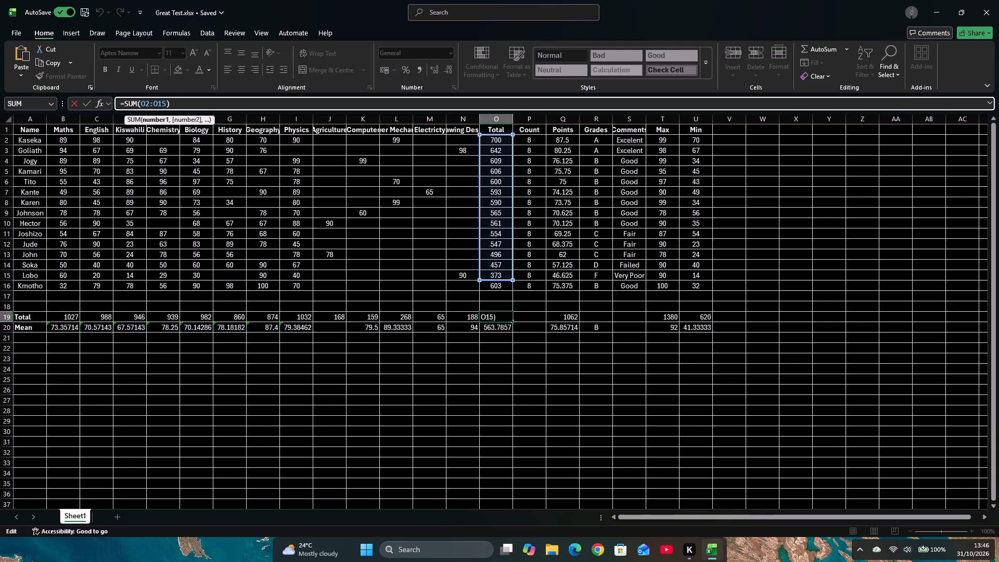
left_click(163, 101)
left_click(166, 103)
key("BackSpace")
key("6")
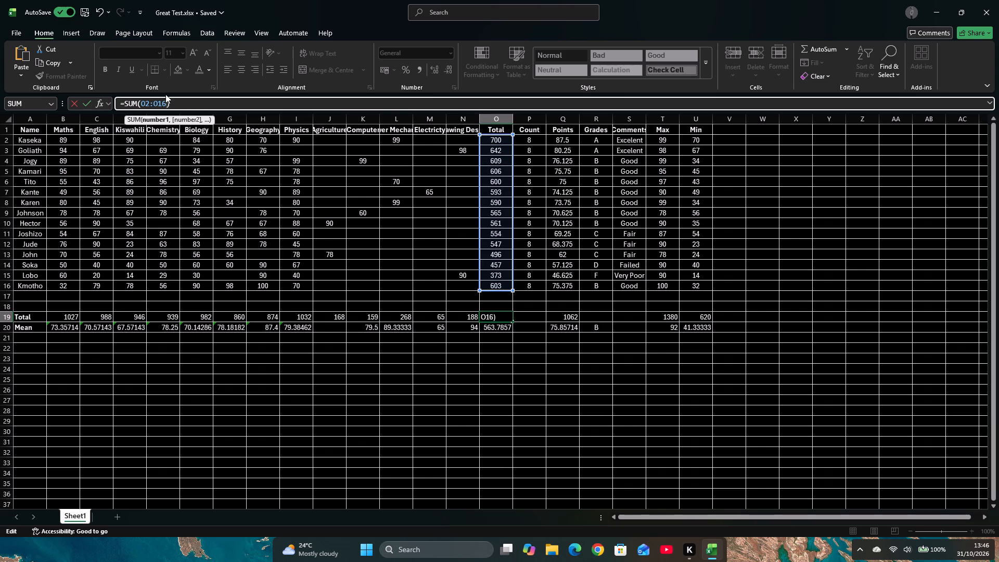
key("Return")
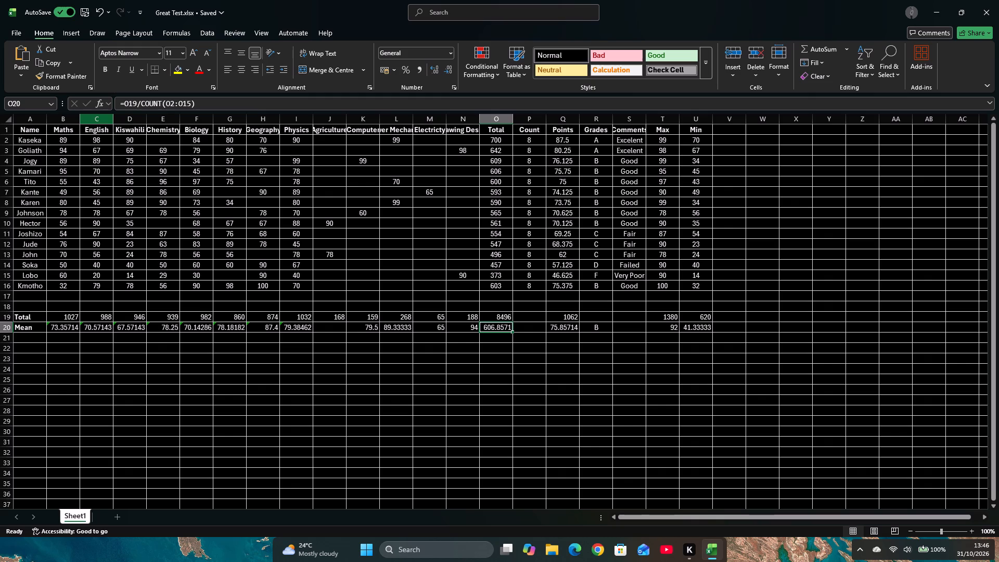
Extend the count range in the Total column's Mean formula in O20 to O2:O16.
left_click(191, 104)
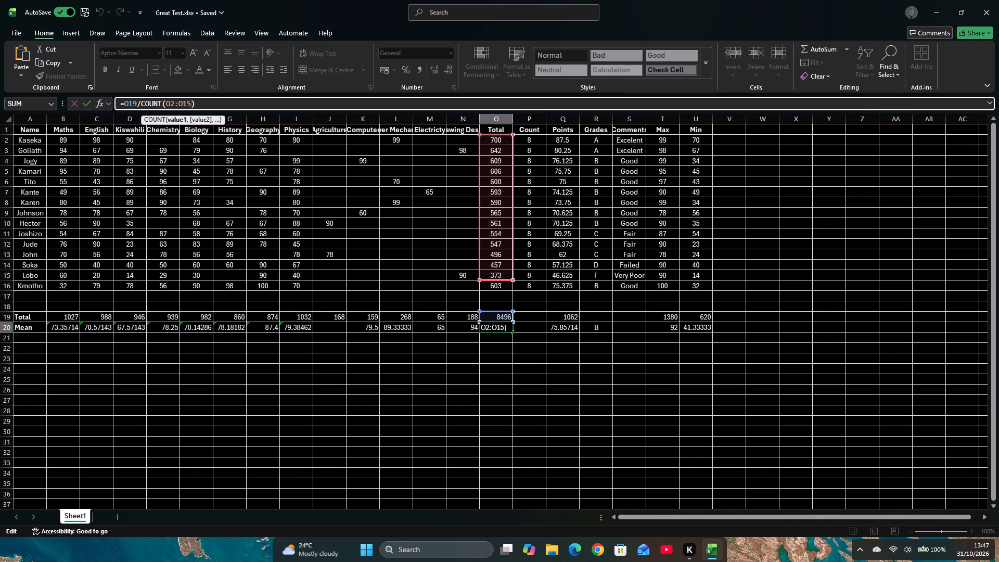
key("BackSpace")
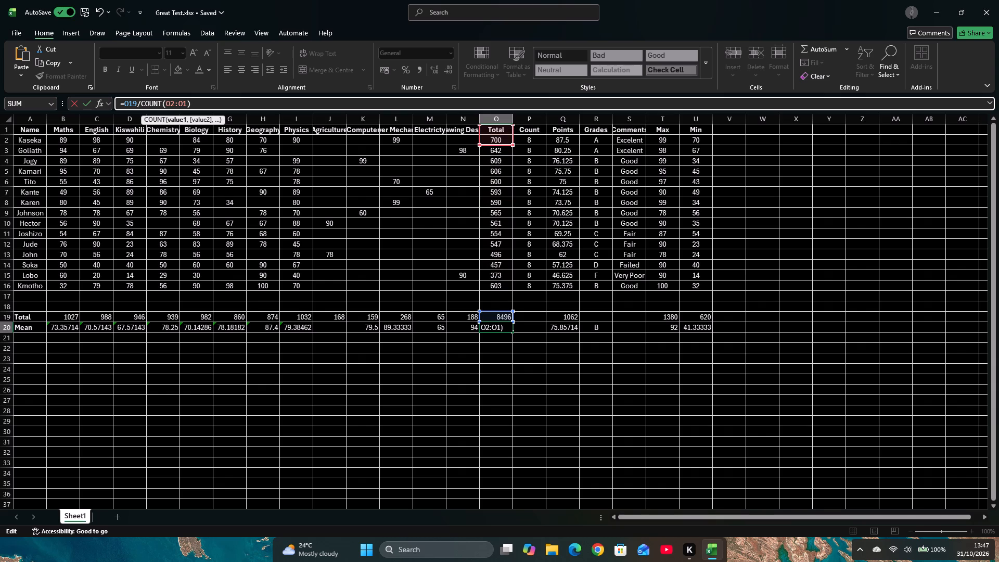
key("6")
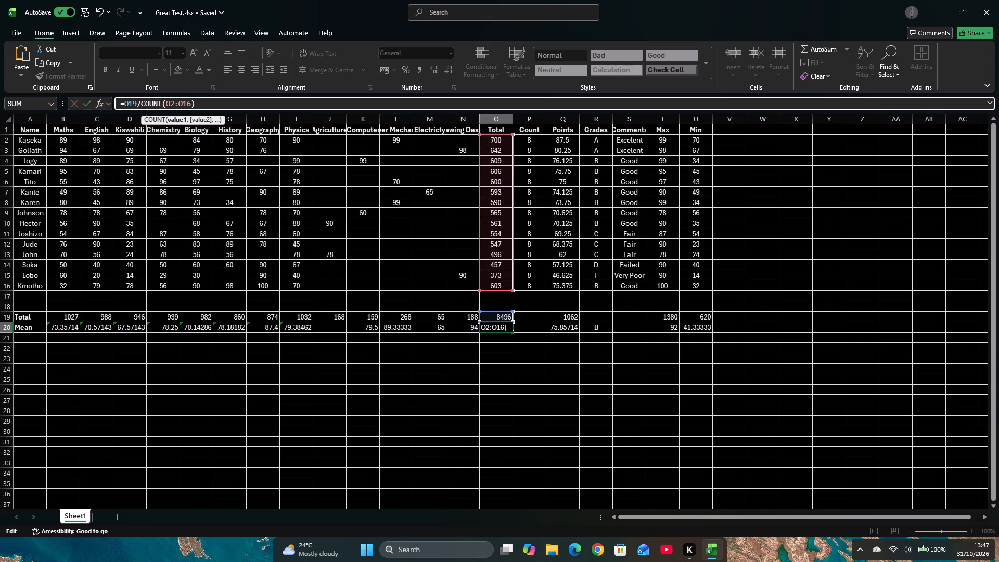
key("Return")
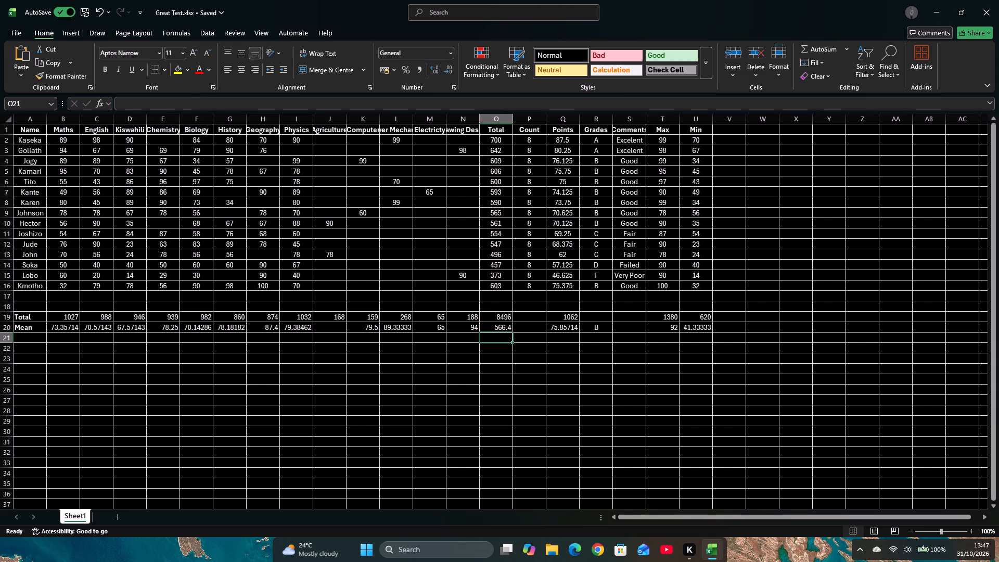
left_click(509, 320)
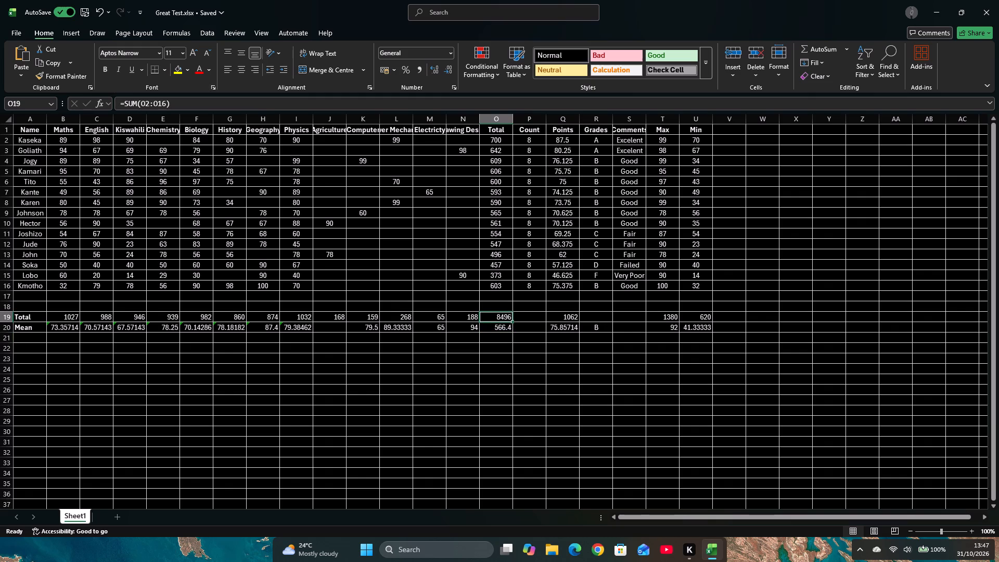
left_click(509, 329)
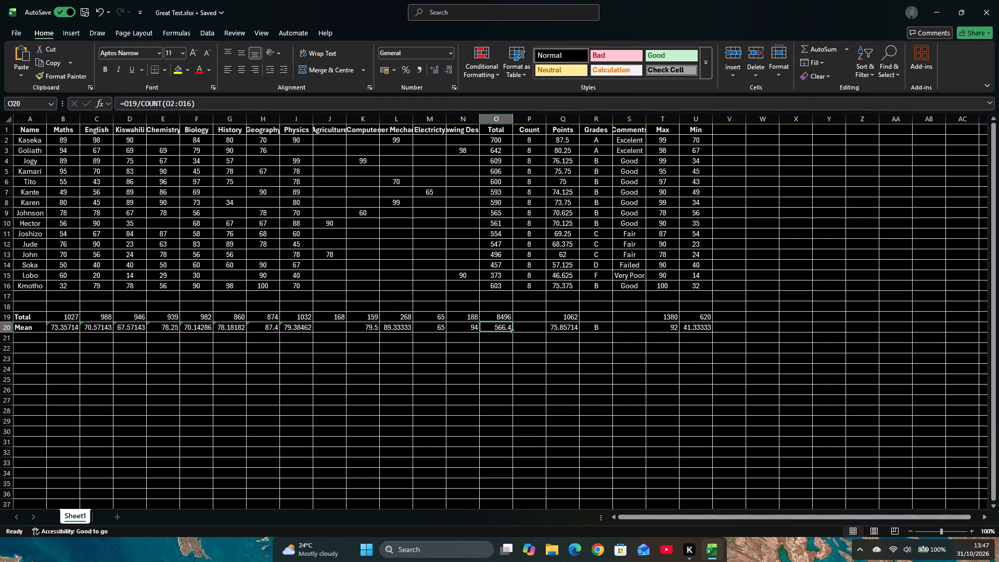
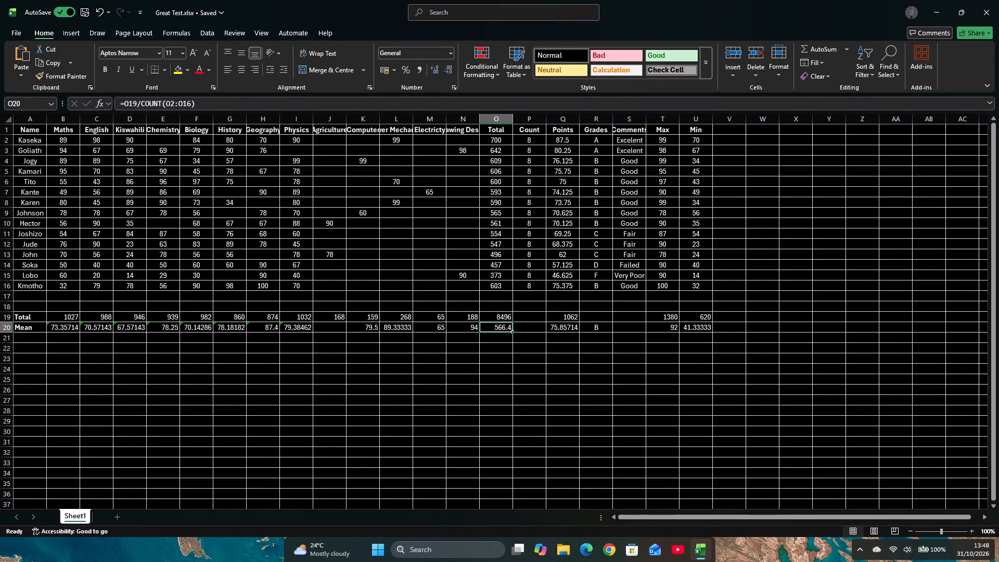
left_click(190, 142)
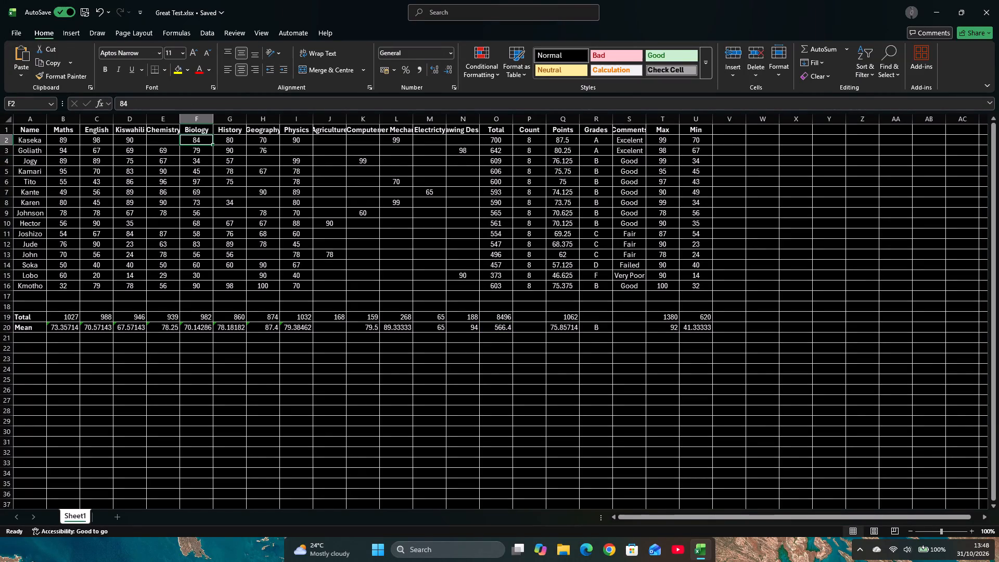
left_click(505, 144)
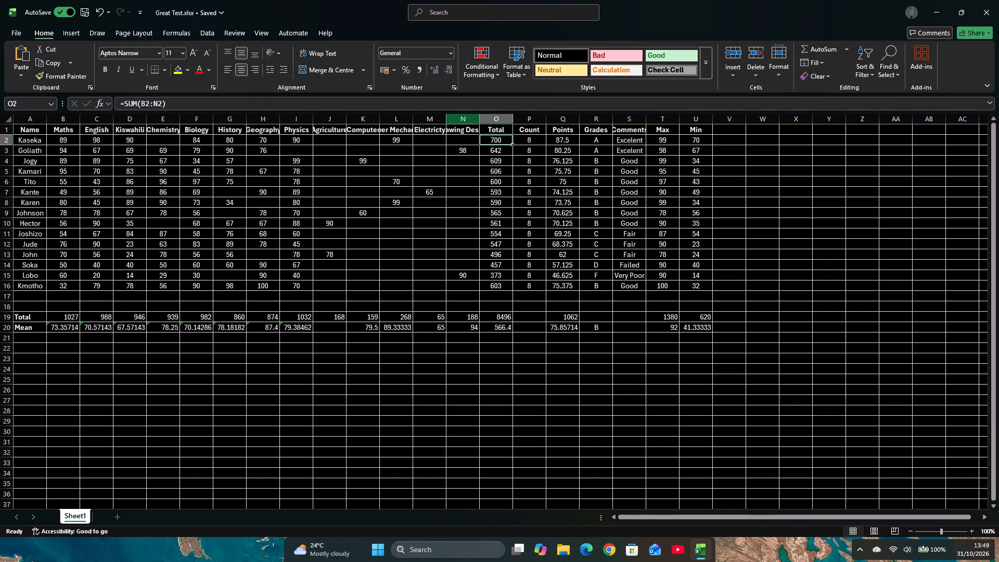
Toggle the mobile hotspot in the Windows quick settings and return to the worksheet.
left_click(898, 551)
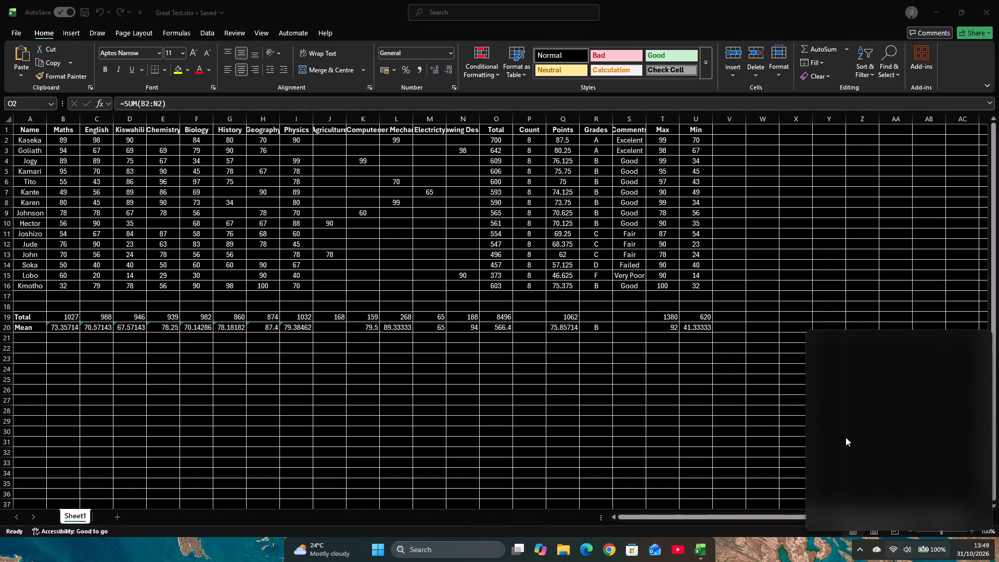
left_click(844, 410)
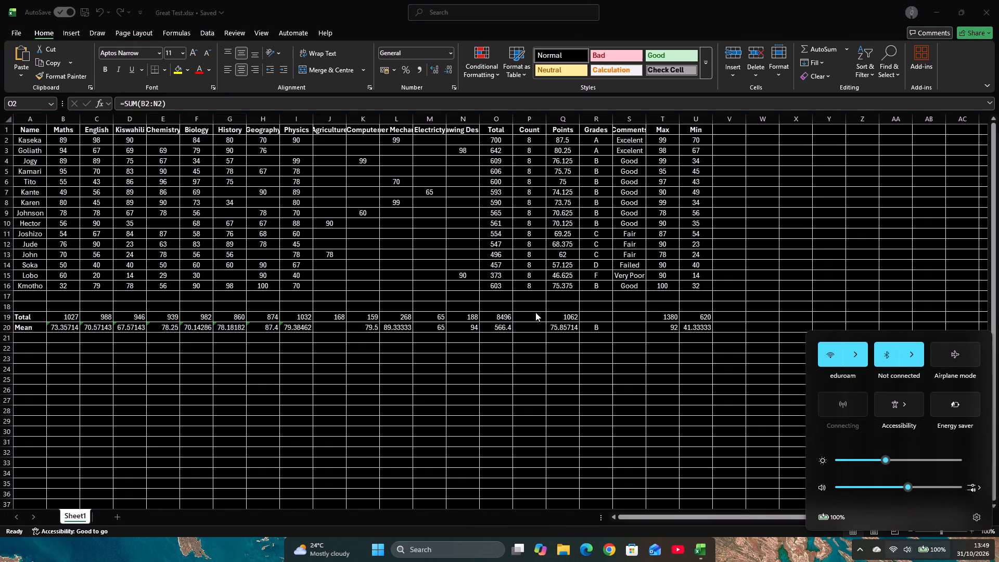
left_click(456, 296)
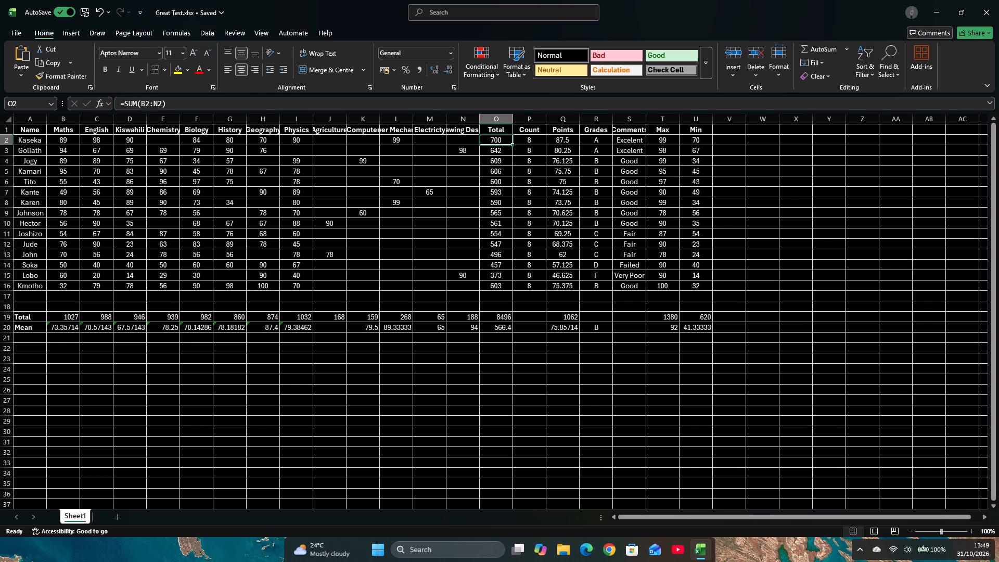
Extend column N's Total formula in N19 to sum N2:N16.
left_click(704, 321)
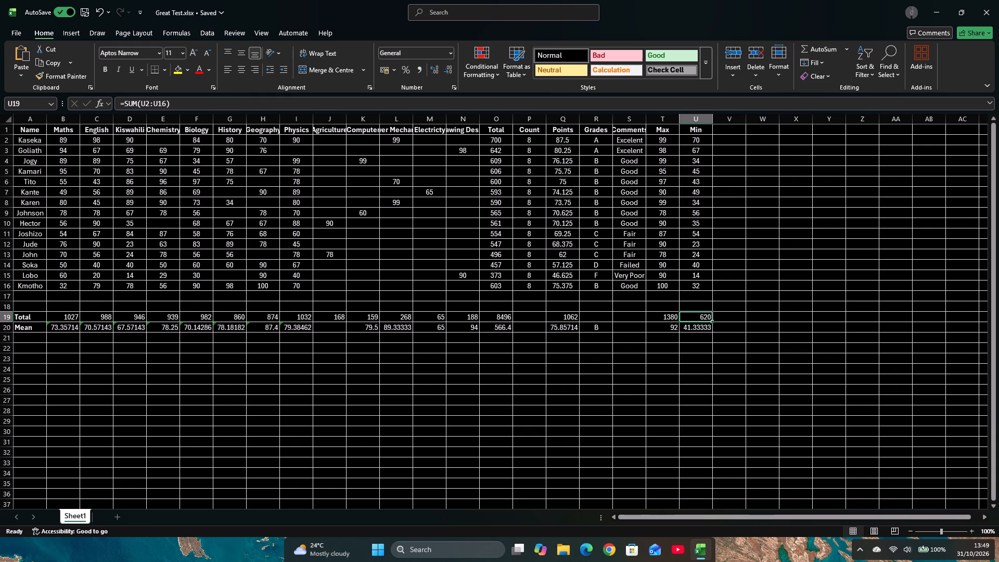
left_click(506, 312)
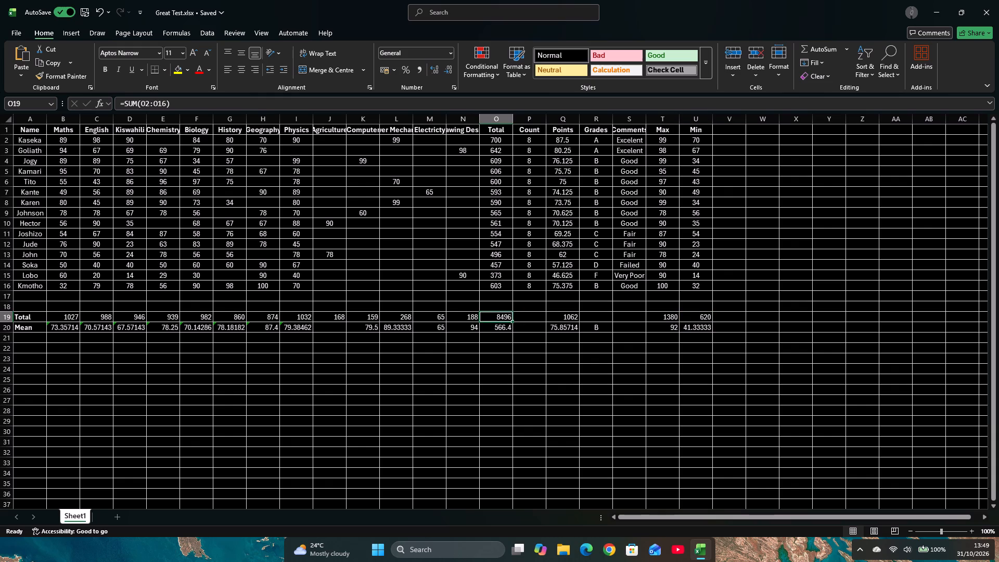
left_click(501, 330)
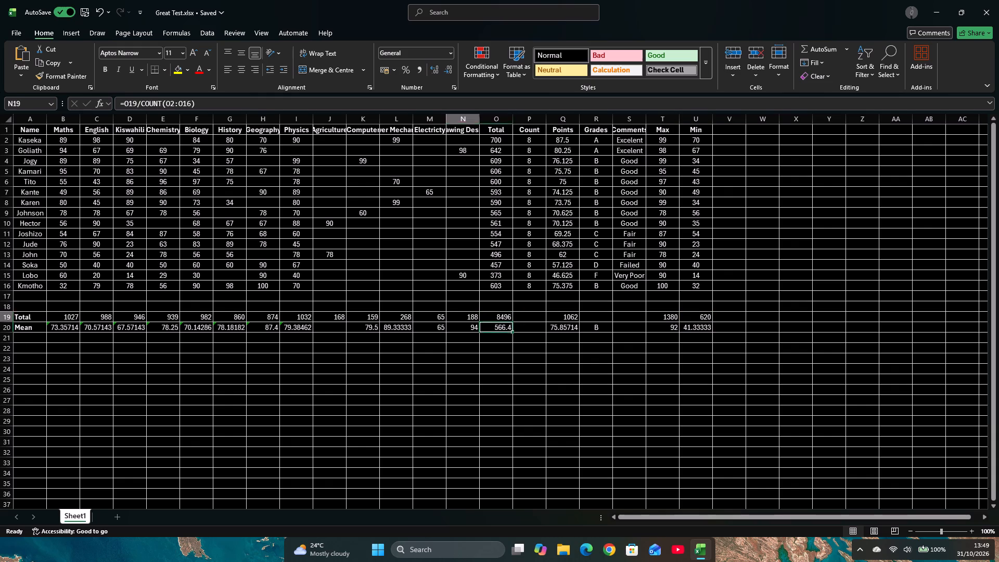
left_click(465, 320)
left_click(168, 104)
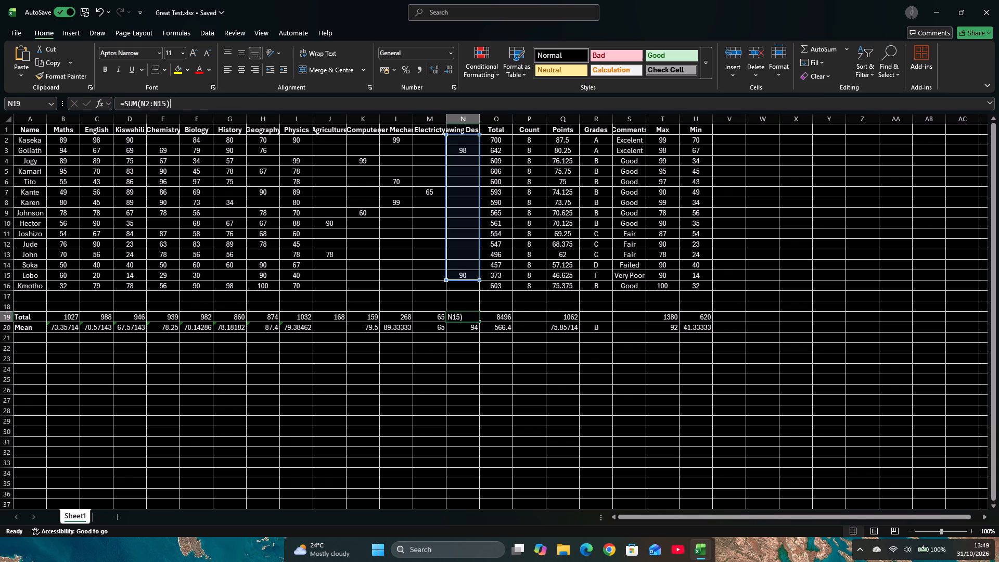
key("BackSpace")
key("6")
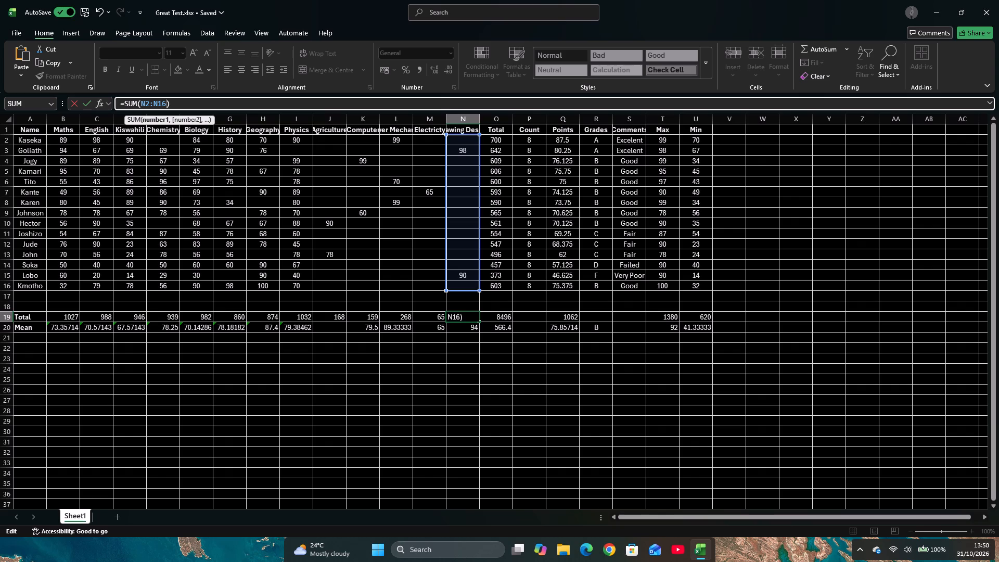
key("Return")
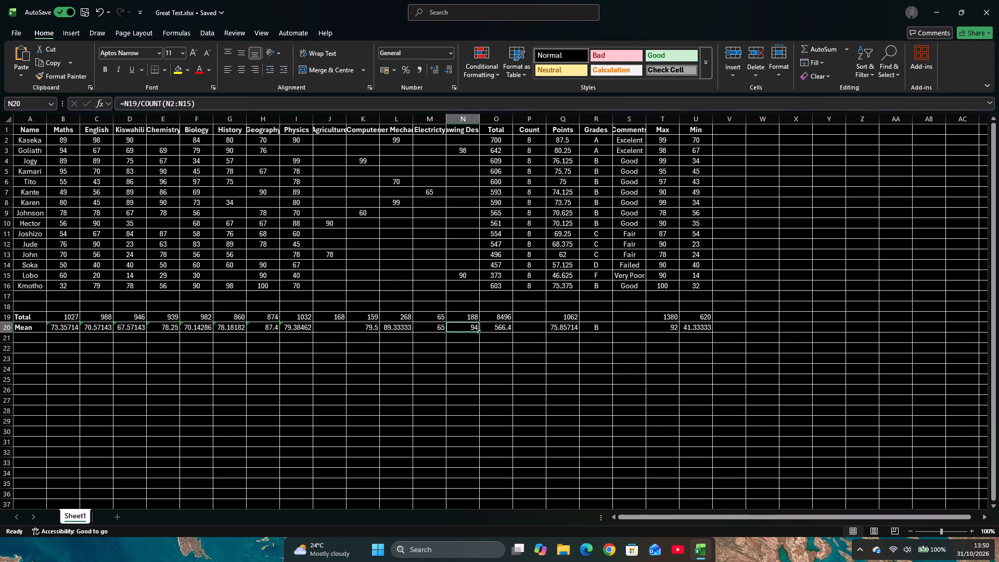
Extend the count range in column N's Mean formula in N20 to N2:N16.
left_click(474, 329)
left_click(191, 101)
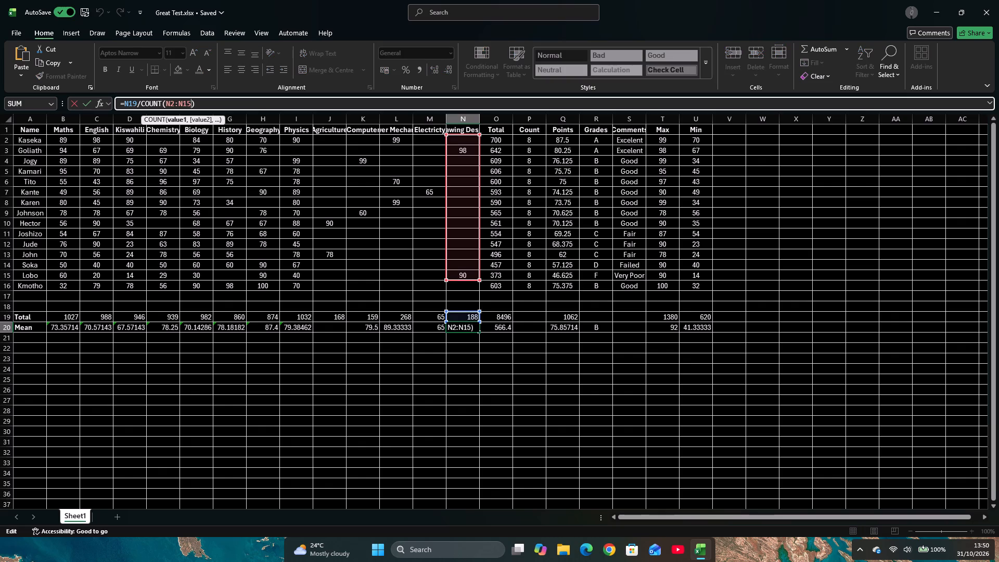
key("BackSpace")
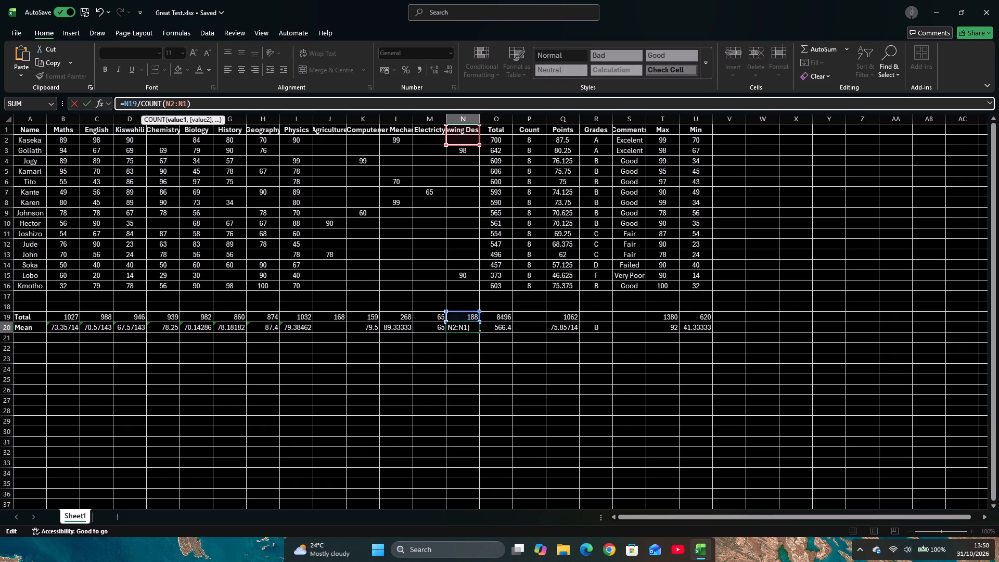
key("6")
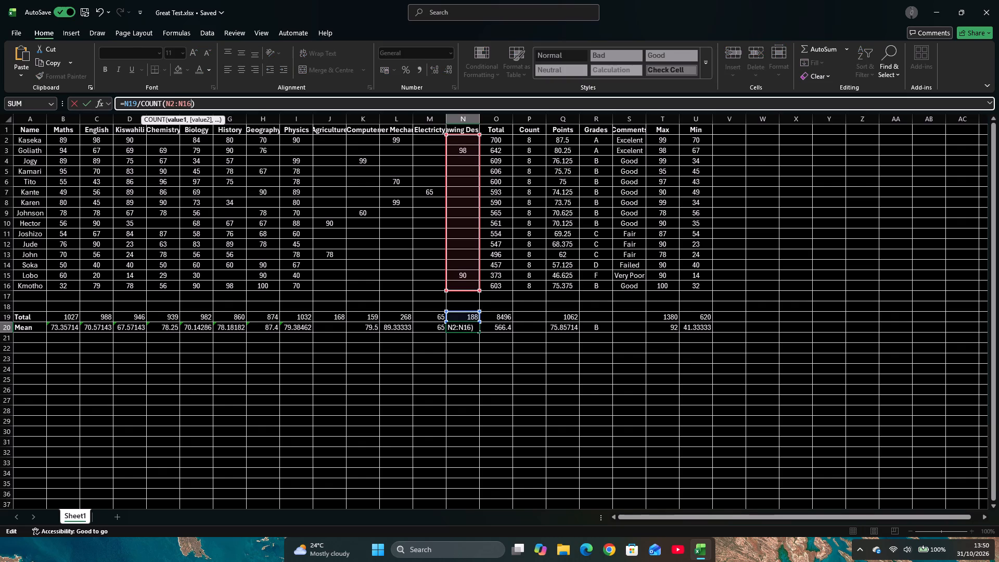
key("Return")
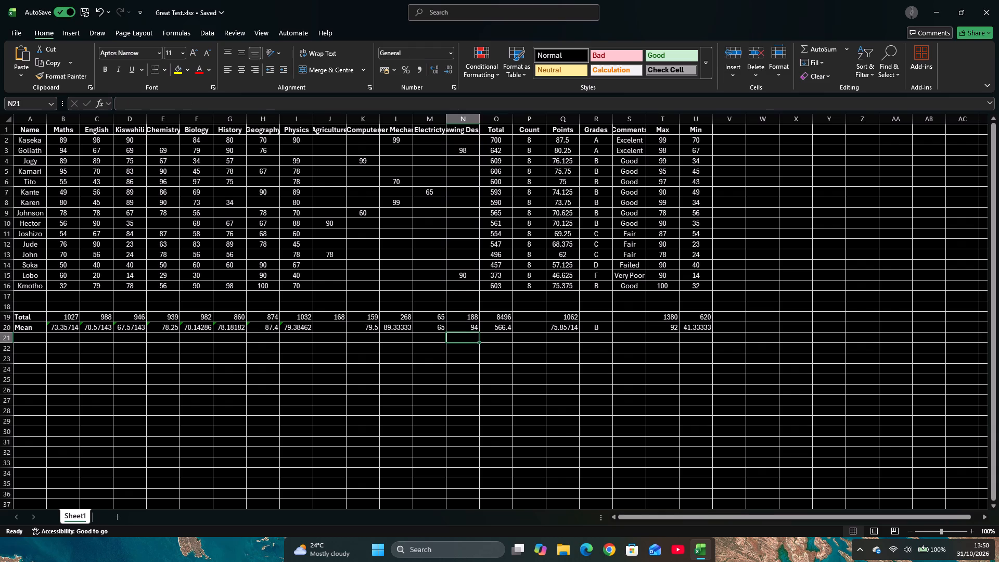
left_click(468, 329)
left_click(439, 329)
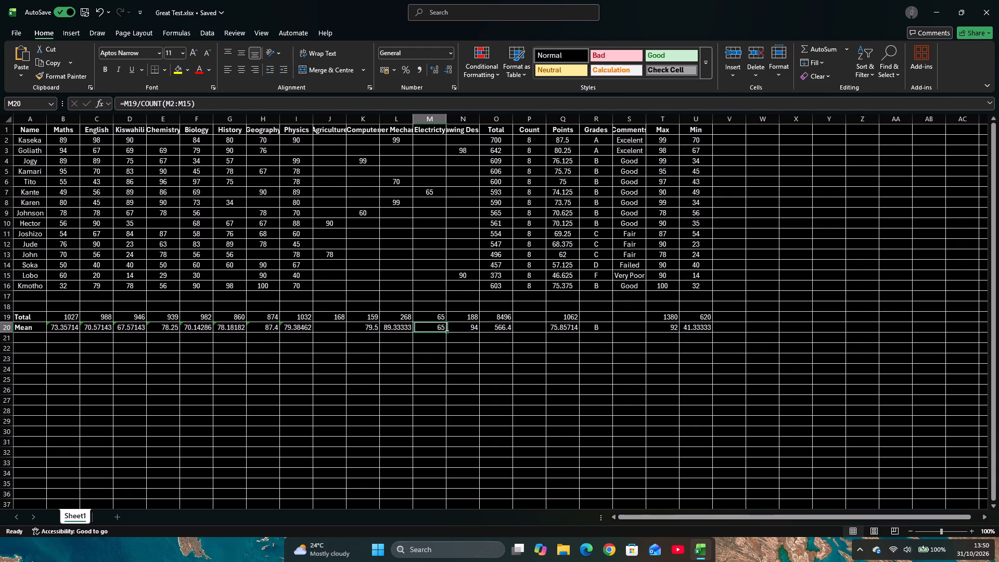
left_click(463, 329)
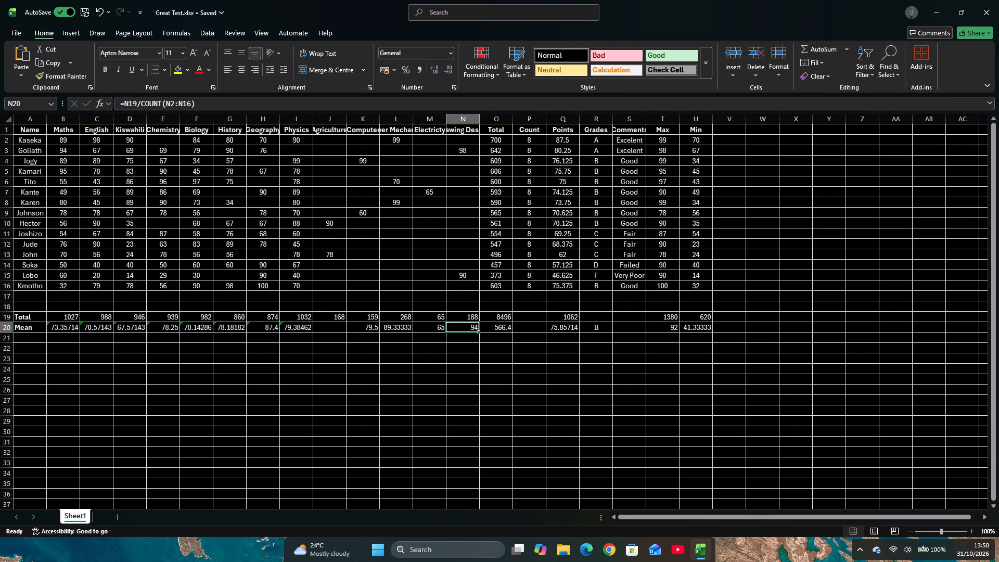
Extend the count range in the Maths column's Mean formula in B20 to B2:B16.
left_click(59, 329)
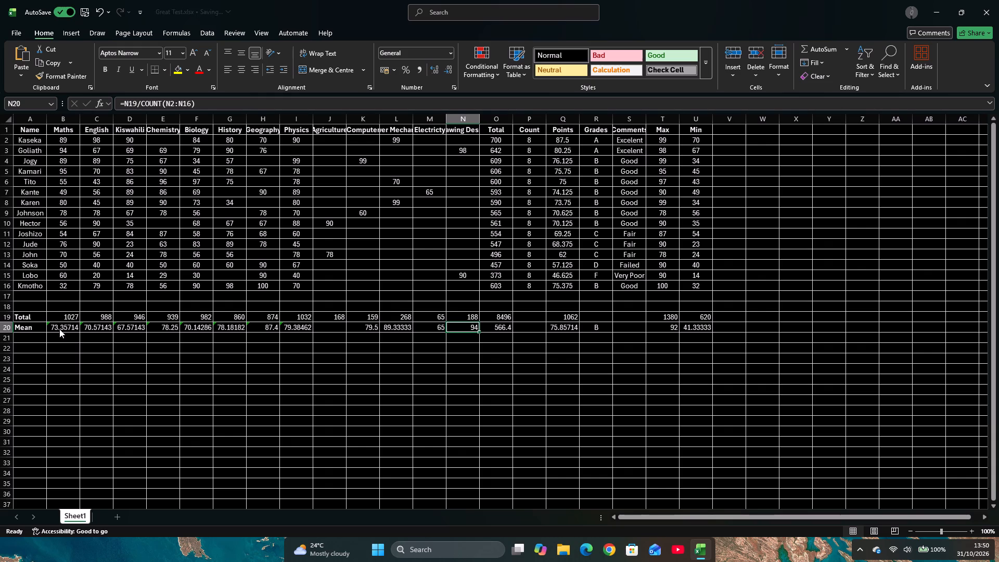
left_click(60, 328)
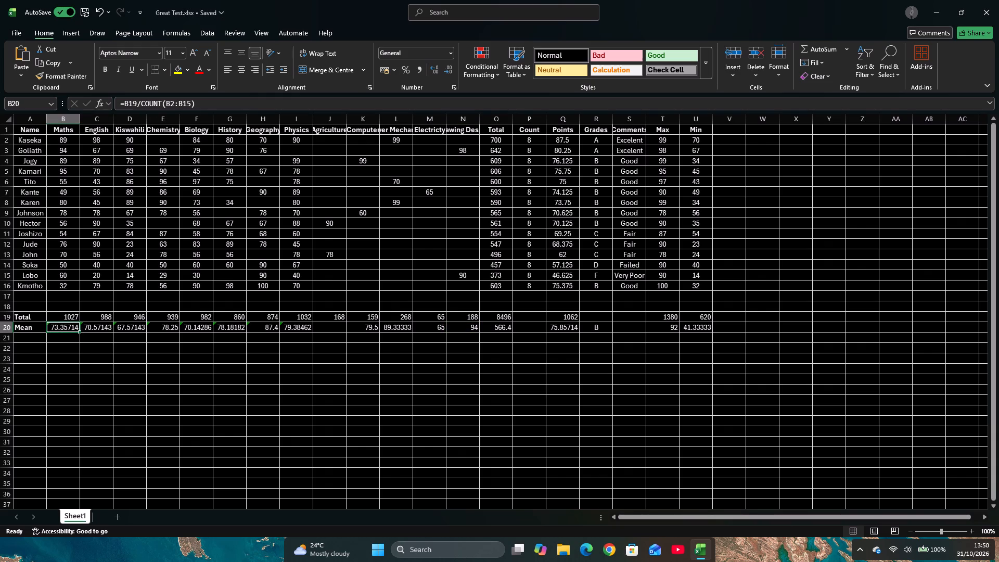
left_click(189, 103)
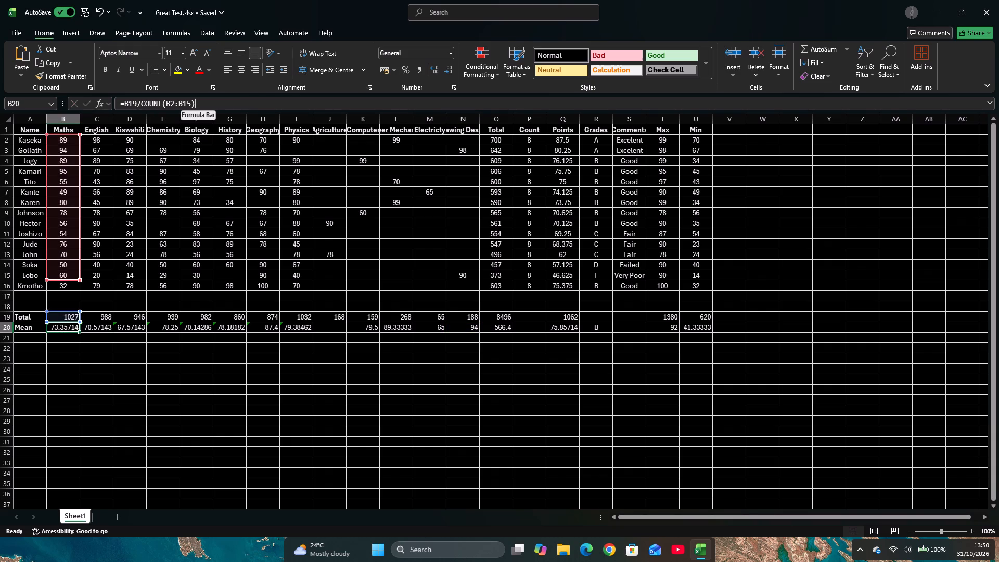
key("BackSpace")
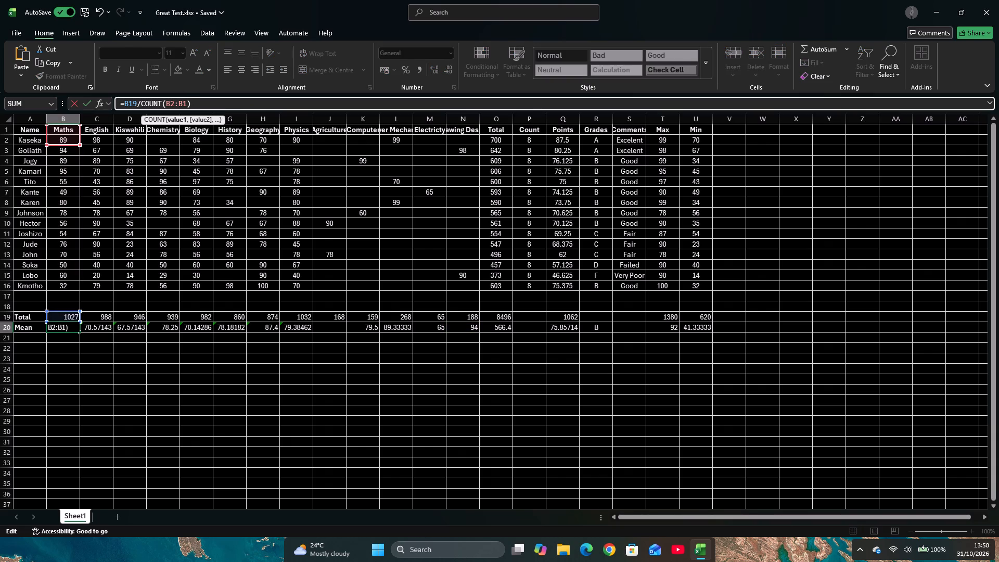
key("6")
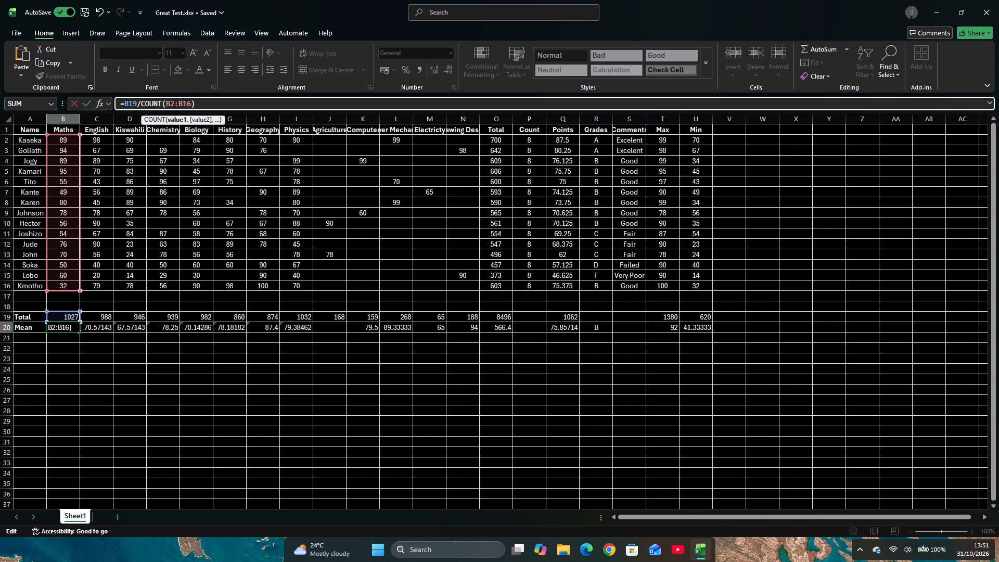
key("Return")
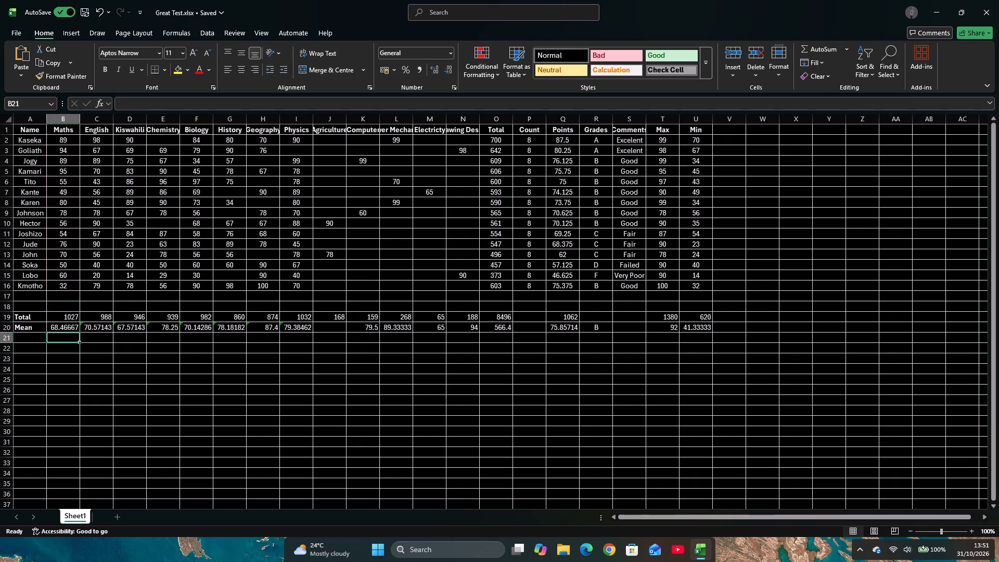
Fill the Maths Mean formula from B20 across the Mean row through the Min column in U20.
left_click(71, 330)
left_click_drag(78, 331, 138, 337)
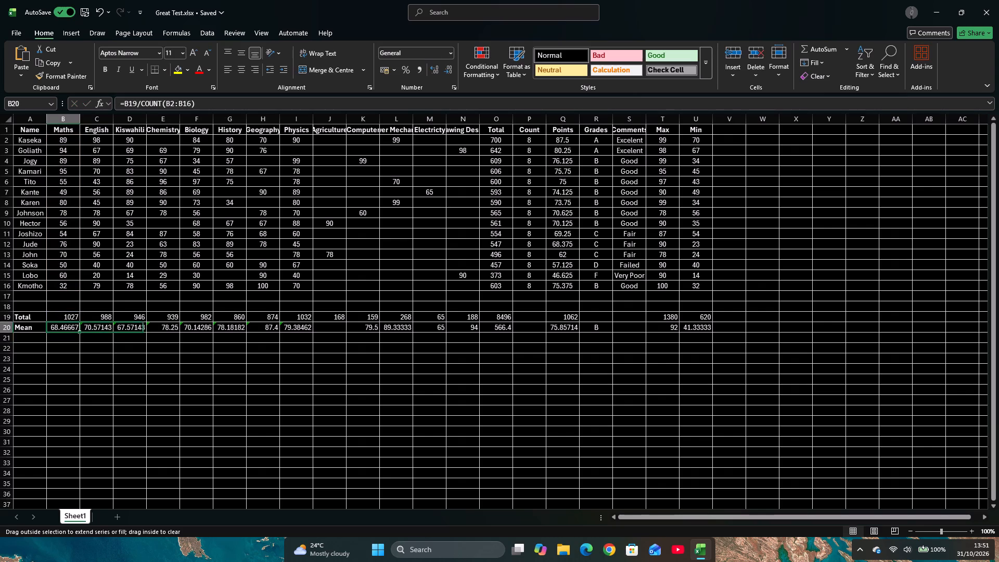
left_click_drag(138, 337, 651, 318)
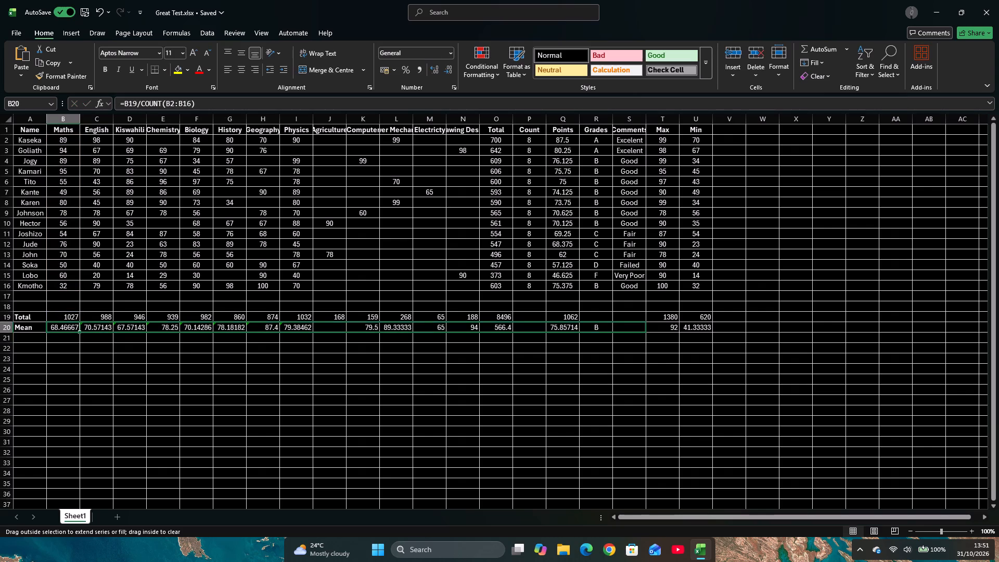
left_click_drag(651, 318, 703, 323)
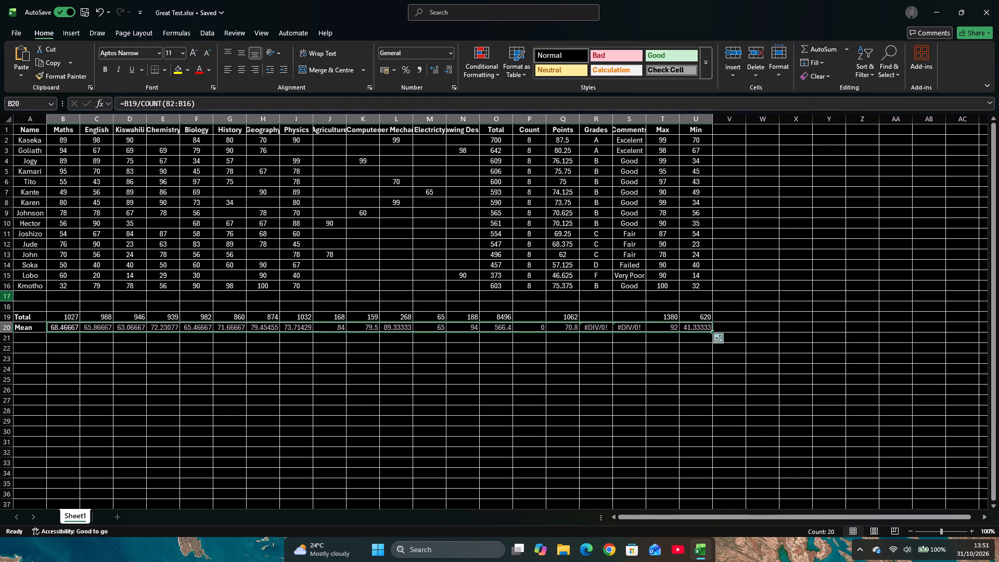
Clear the Mean row cells under Grades and Comments, R20 and S20.
left_click(610, 326)
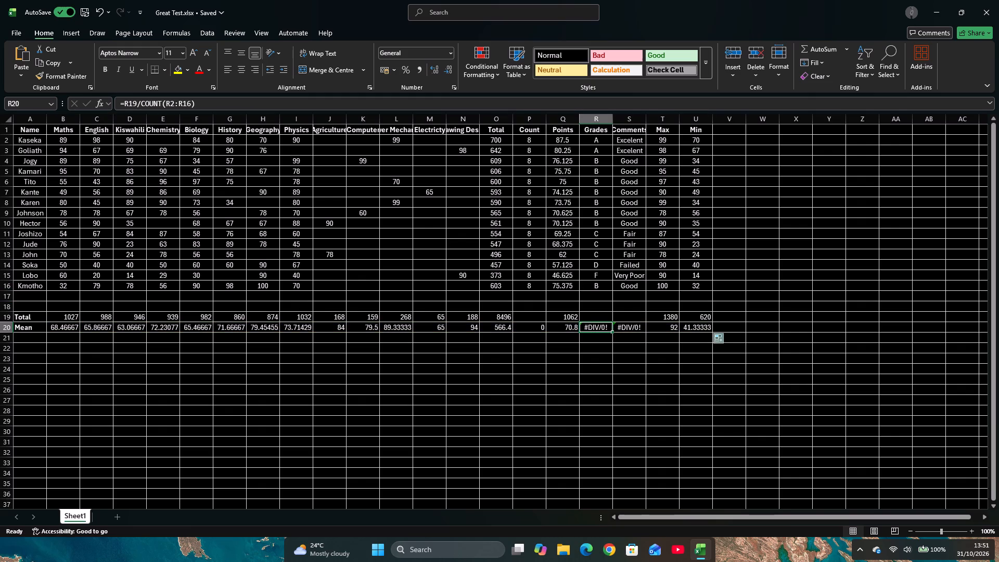
key("BackSpace")
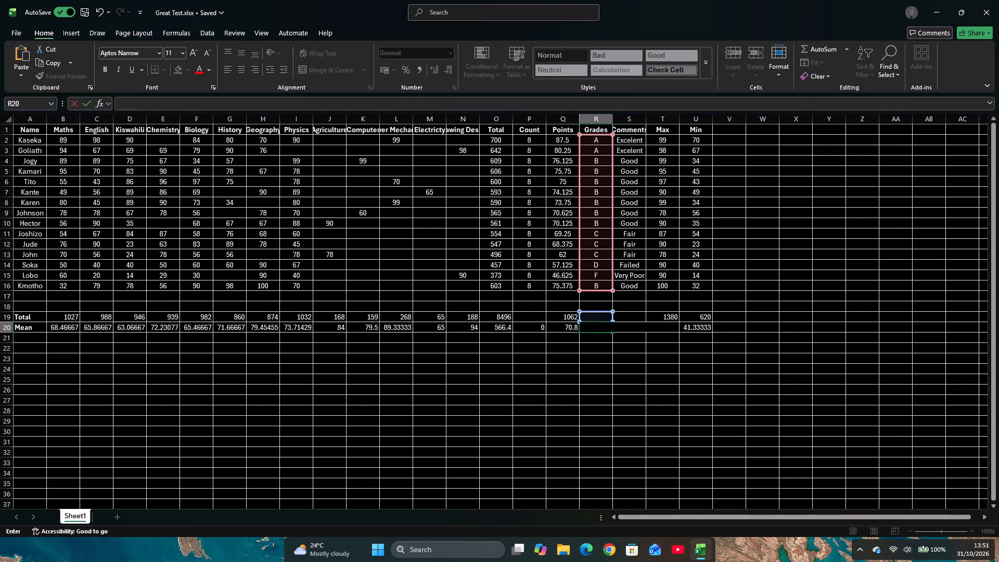
left_click(629, 327)
left_click(627, 317)
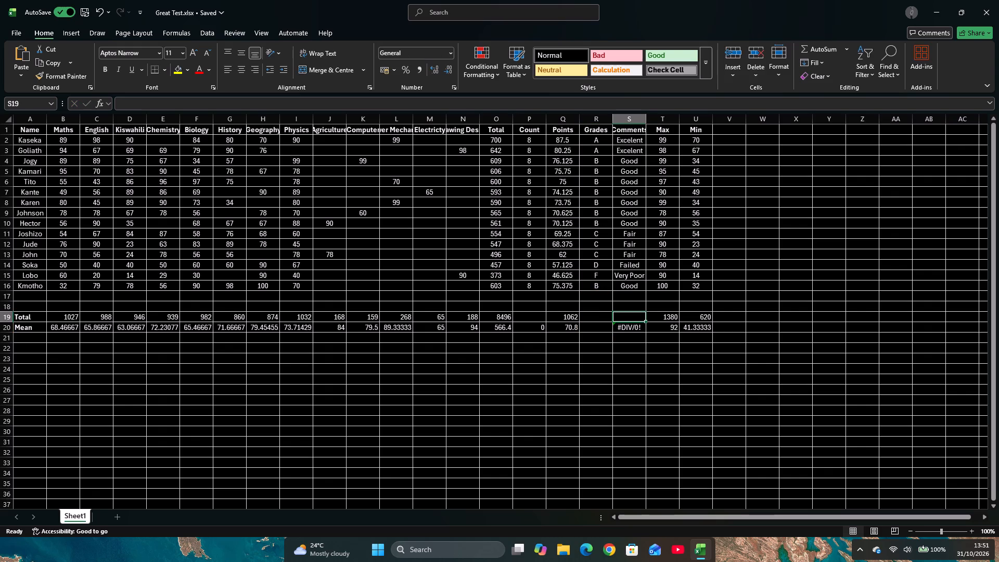
left_click(630, 326)
key("BackSpace")
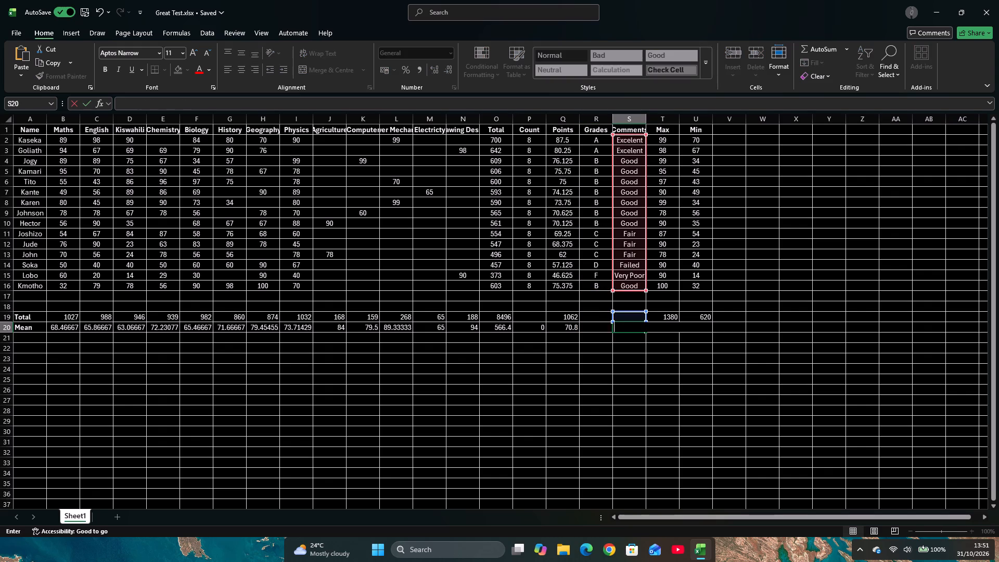
left_click(644, 328)
left_click(599, 319)
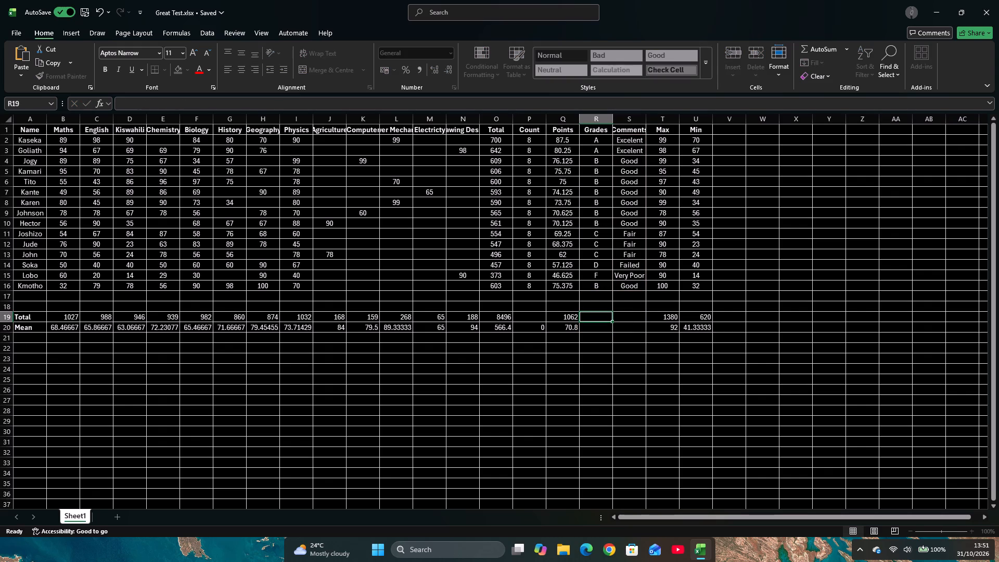
Fill the Maths Total formula from B19 across the Total row through the Min column in U19.
left_click(71, 318)
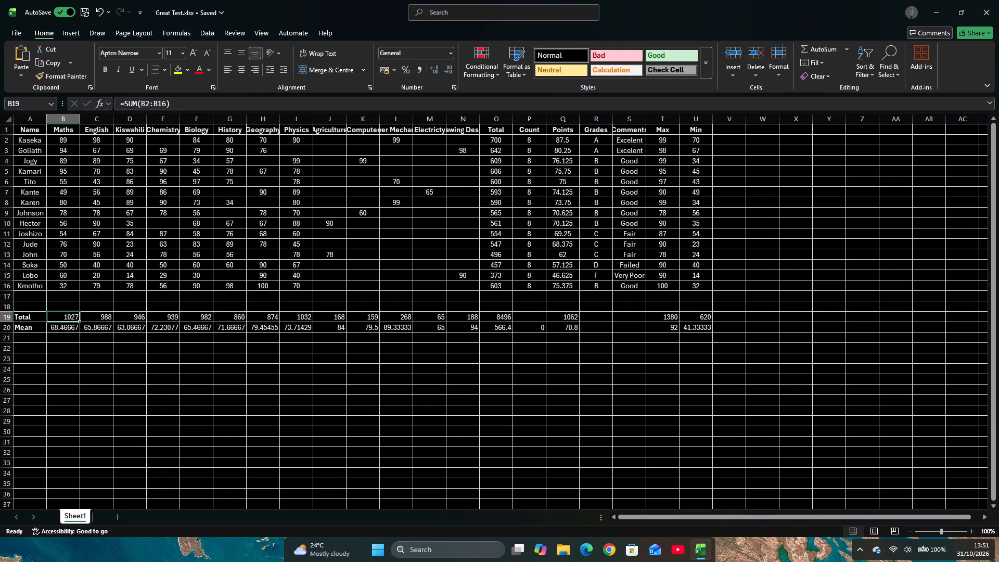
left_click(76, 318)
left_click_drag(79, 321, 151, 323)
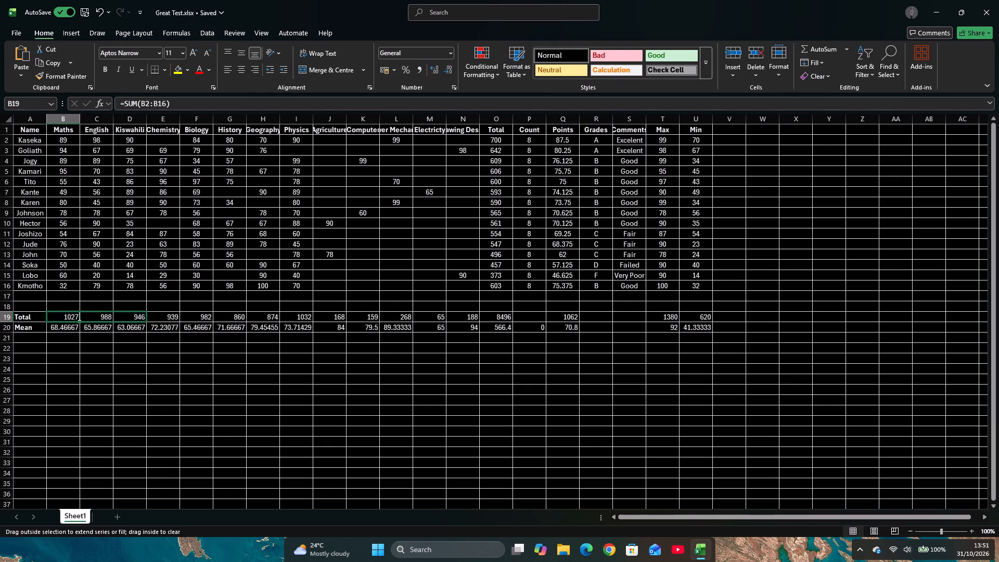
left_click_drag(151, 323, 473, 330)
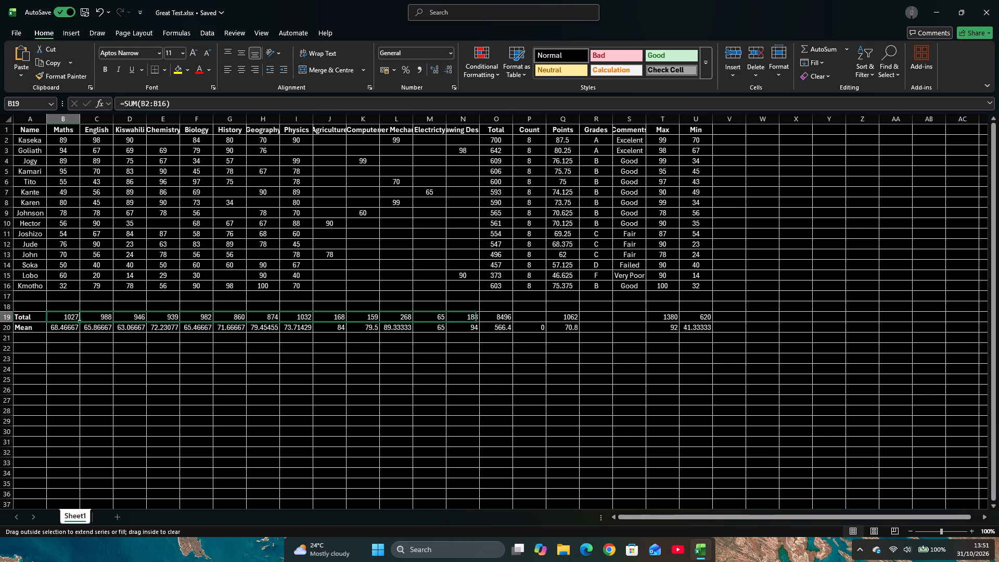
left_click_drag(473, 330, 584, 321)
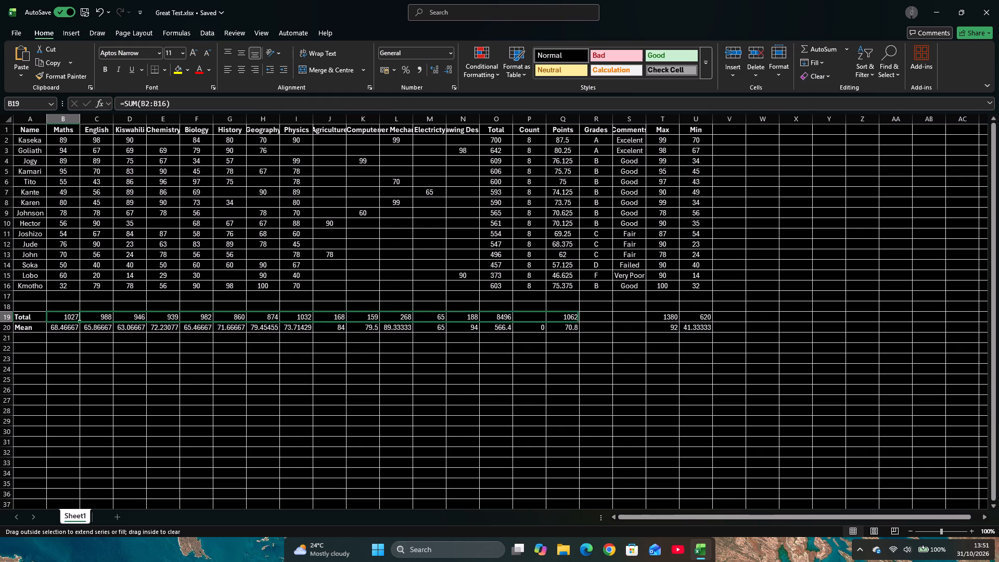
left_click_drag(584, 321, 717, 321)
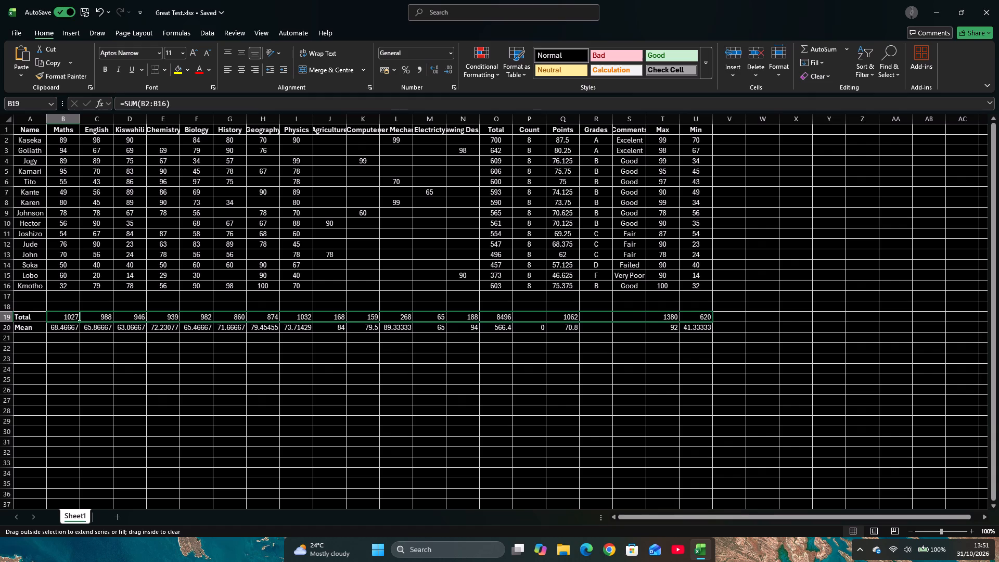
left_click_drag(717, 321, 656, 306)
left_click_drag(656, 306, 708, 315)
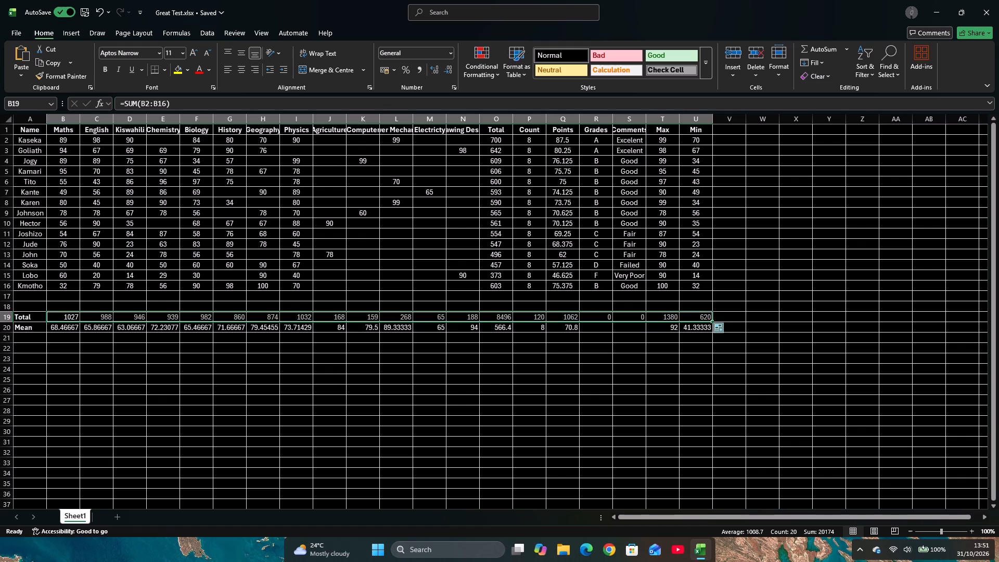
Clear the Total row cells under Comments and Grades, S19 and R19.
left_click(126, 319)
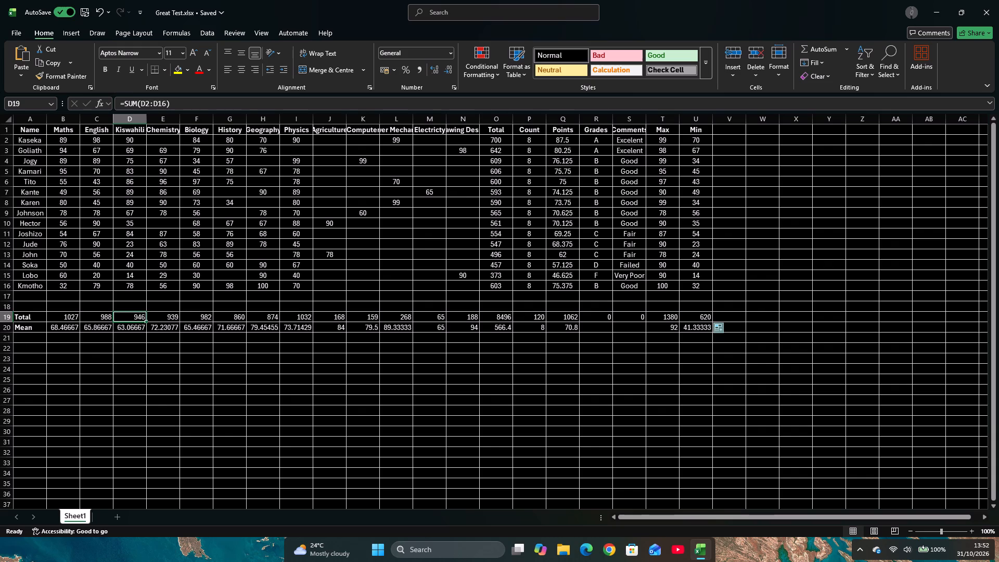
left_click(625, 319)
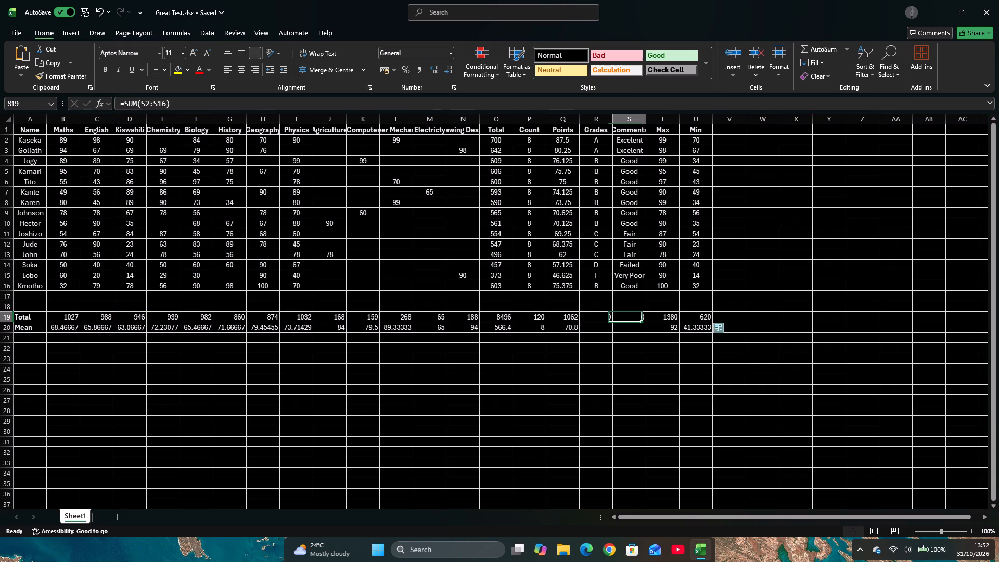
key("BackSpace")
left_click(599, 319)
key("BackSpace")
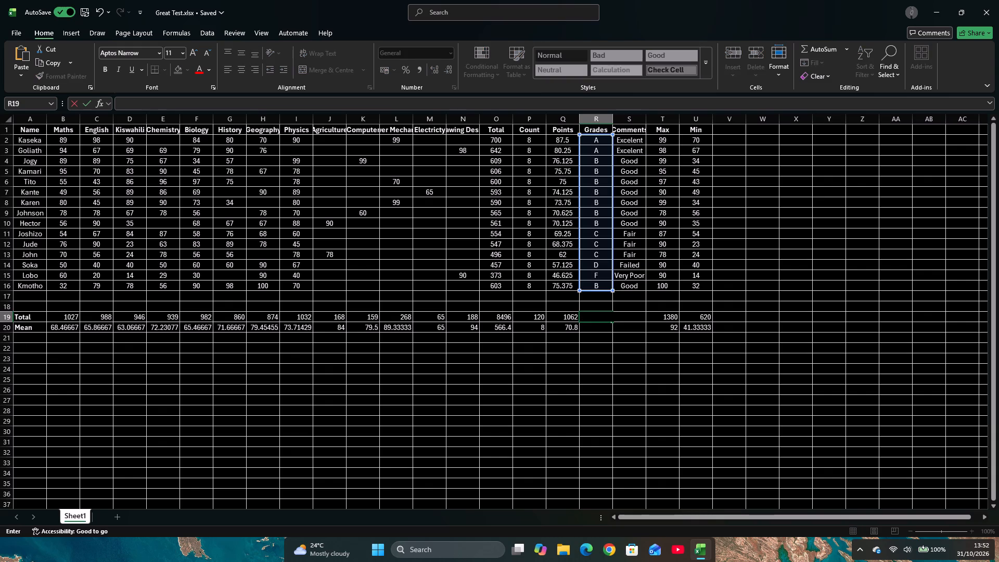
left_click(699, 291)
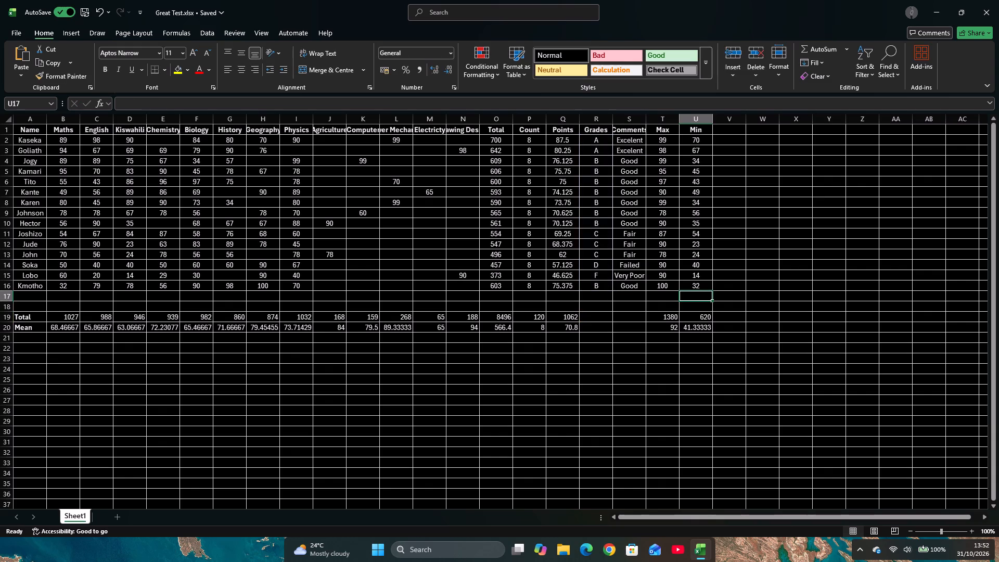
Copy the full text of Kaseka's nested IF grading formula from the Grades cell R2.
left_click(699, 286)
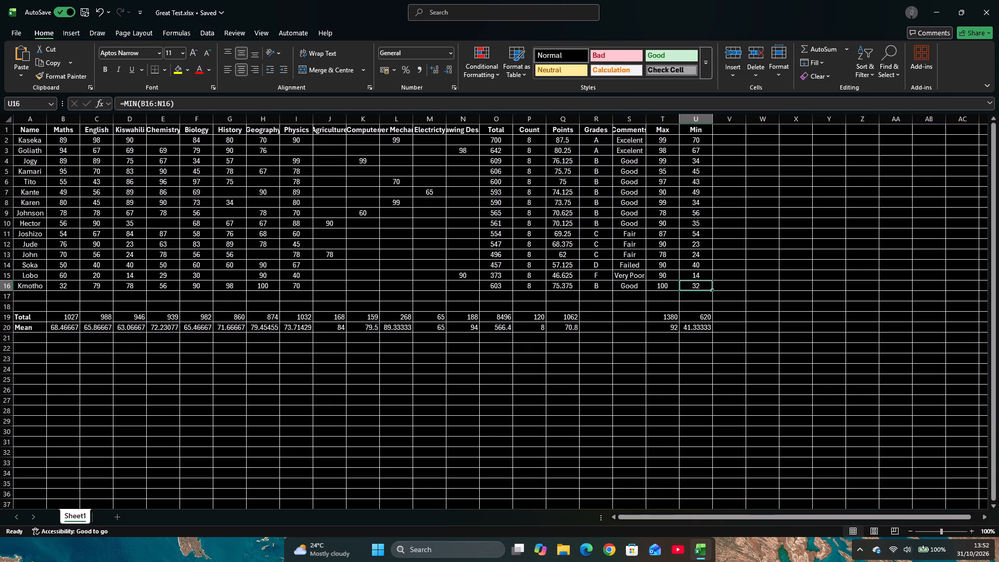
left_click(631, 146)
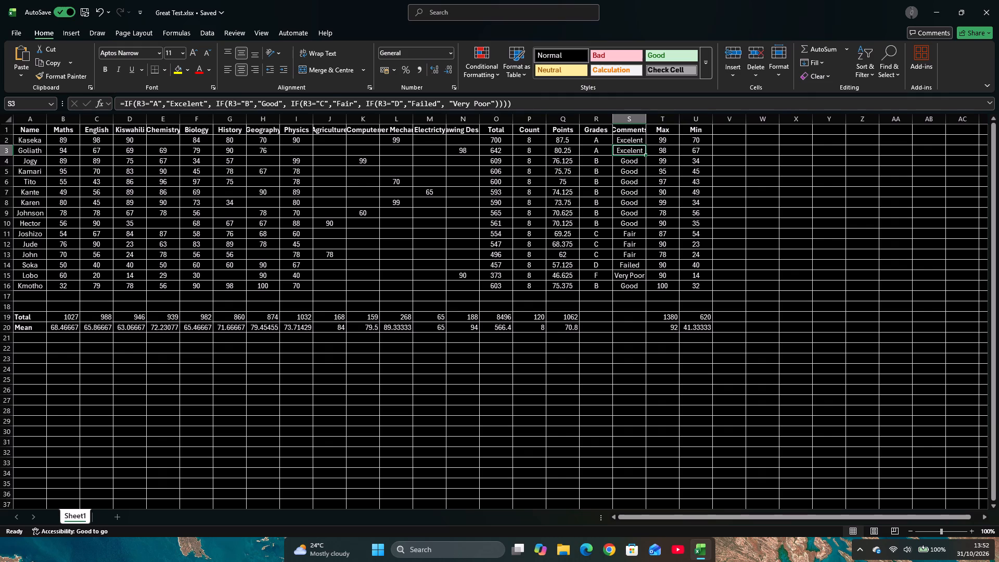
left_click(595, 144)
left_click_drag(417, 101, 375, 99)
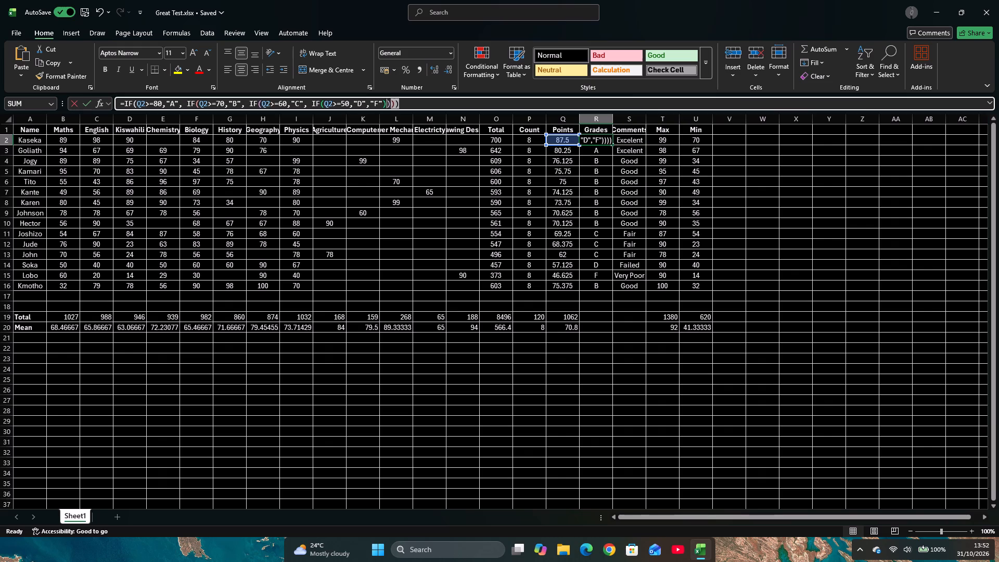
left_click_drag(375, 99, 97, 92)
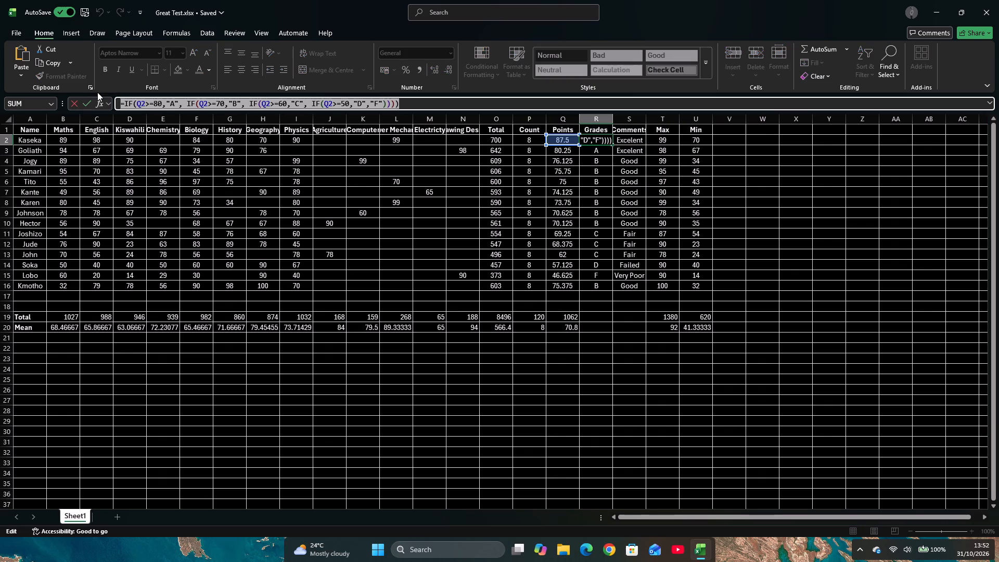
key("ctrl+c")
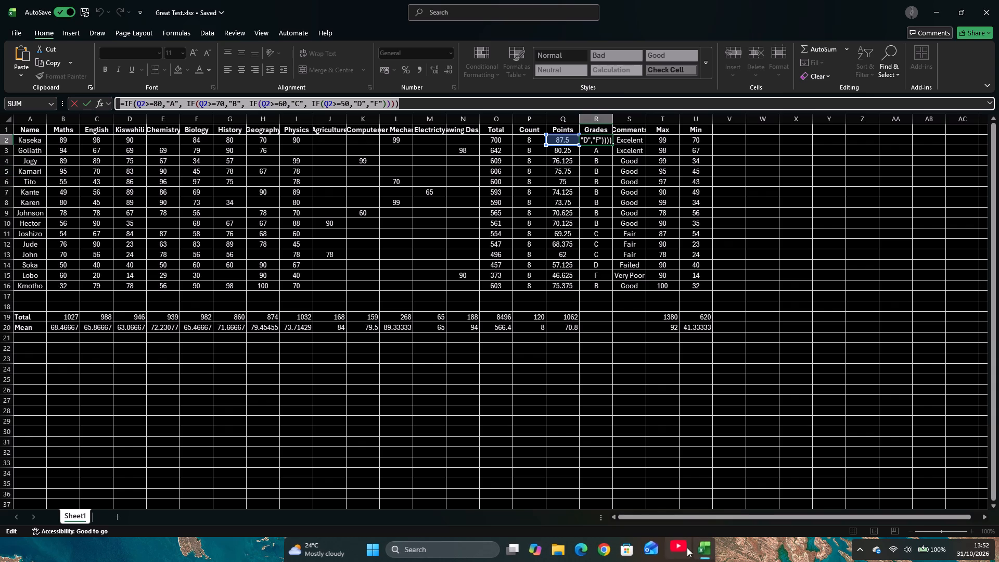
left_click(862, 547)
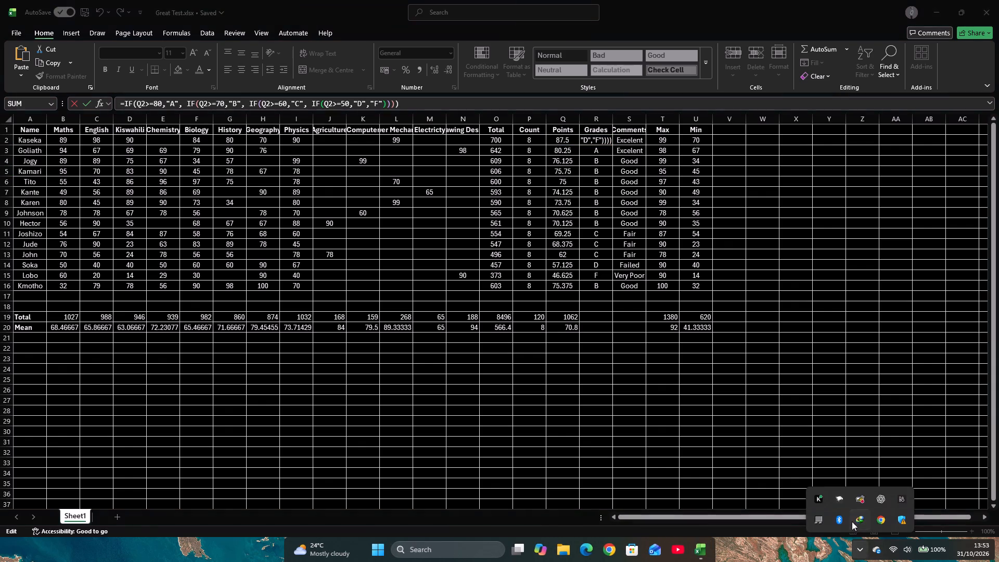
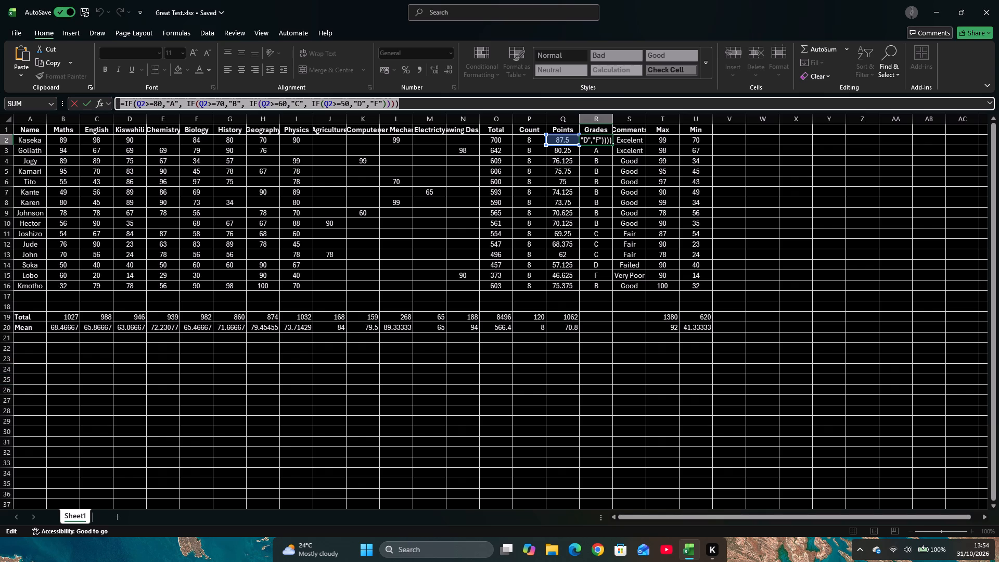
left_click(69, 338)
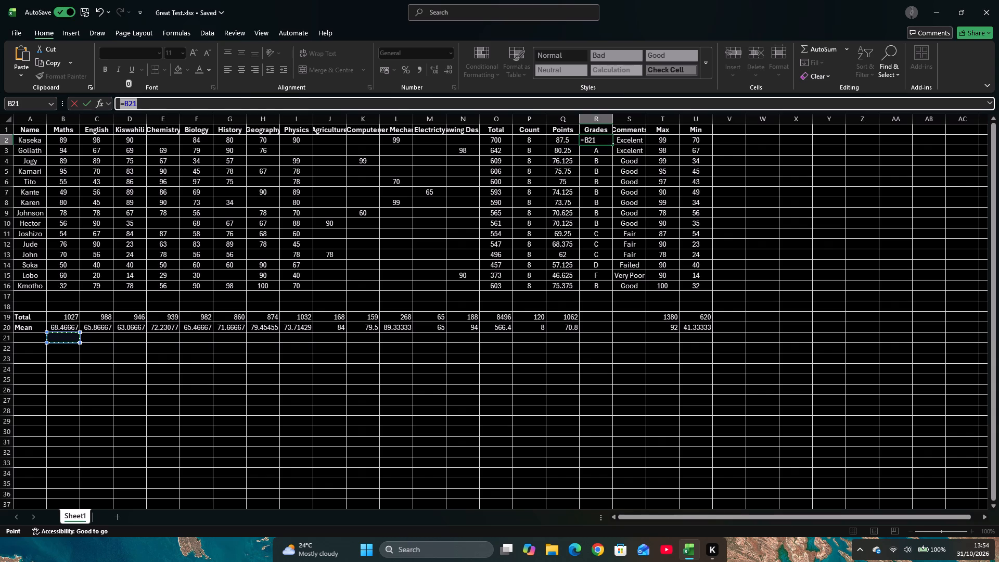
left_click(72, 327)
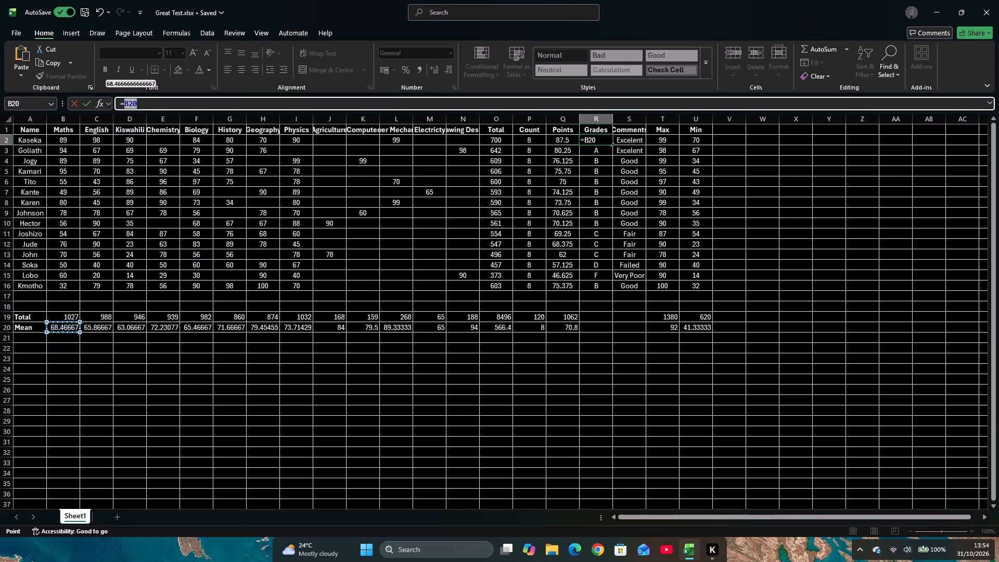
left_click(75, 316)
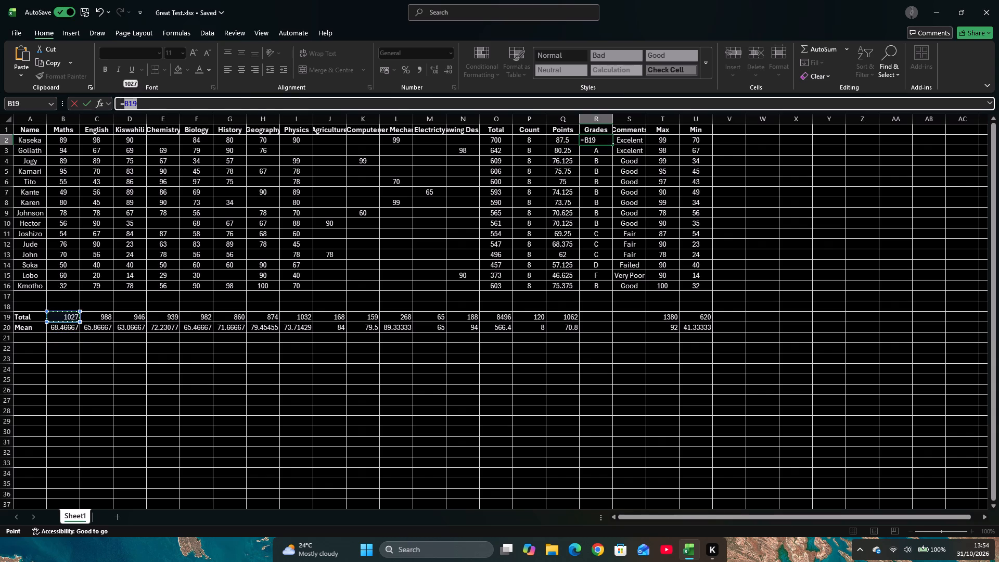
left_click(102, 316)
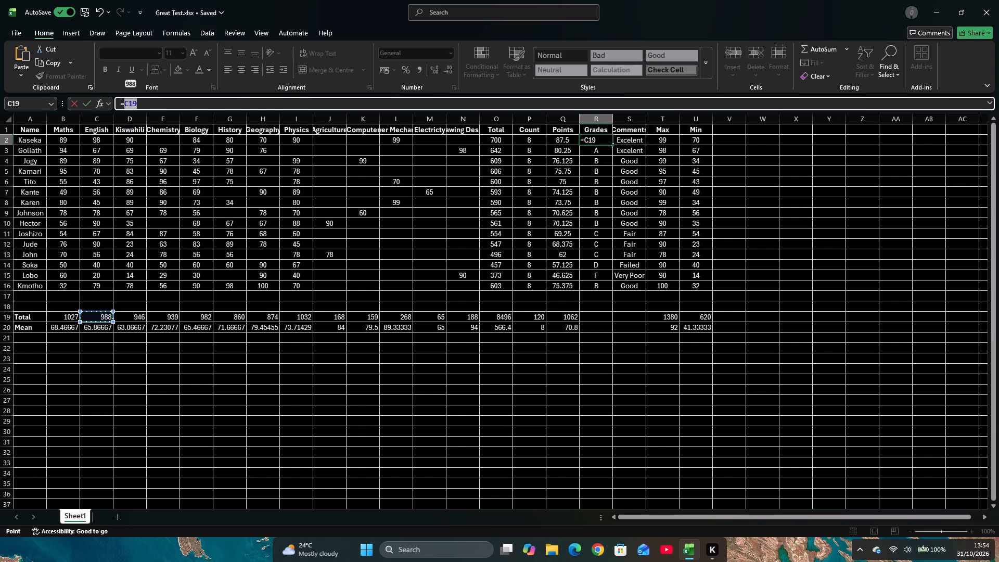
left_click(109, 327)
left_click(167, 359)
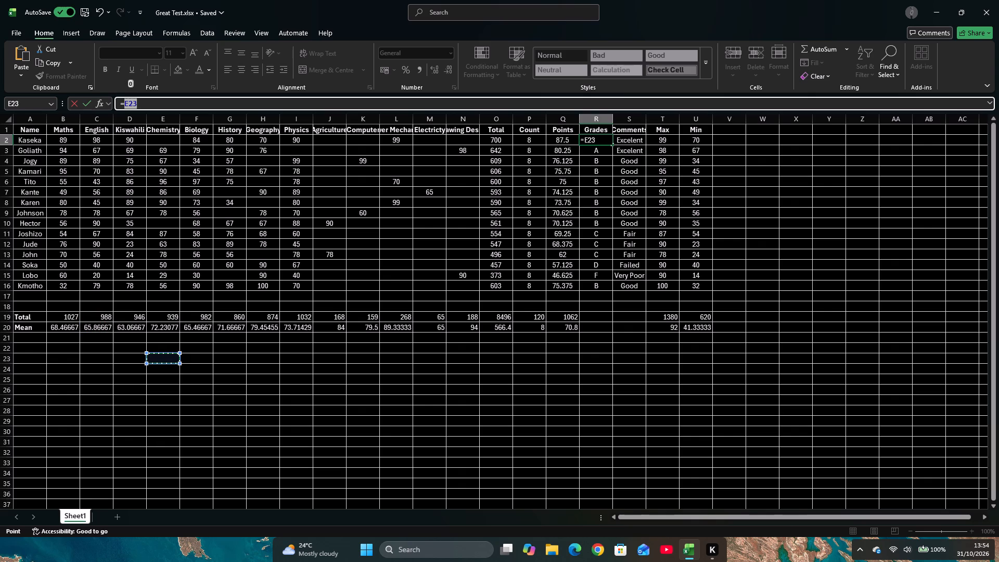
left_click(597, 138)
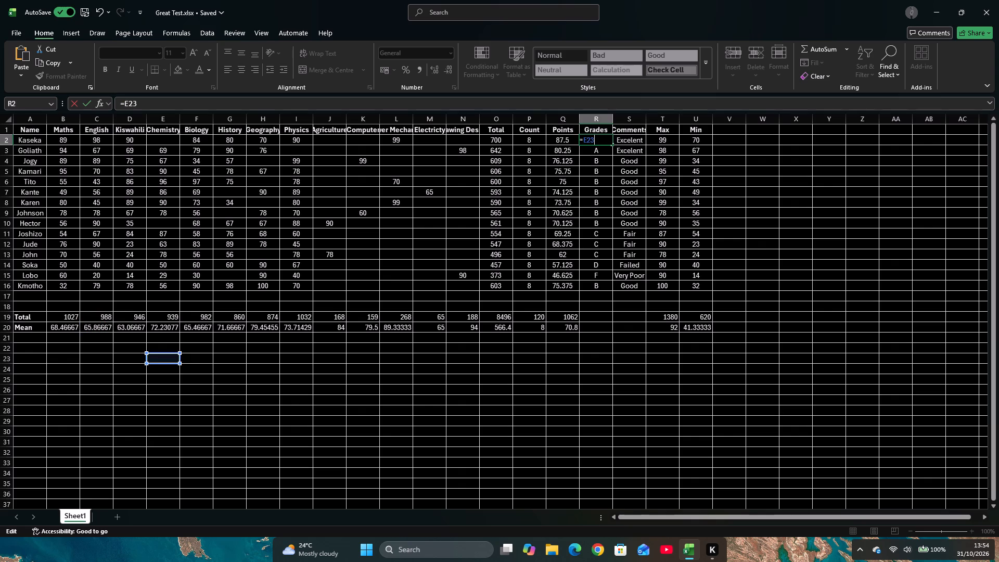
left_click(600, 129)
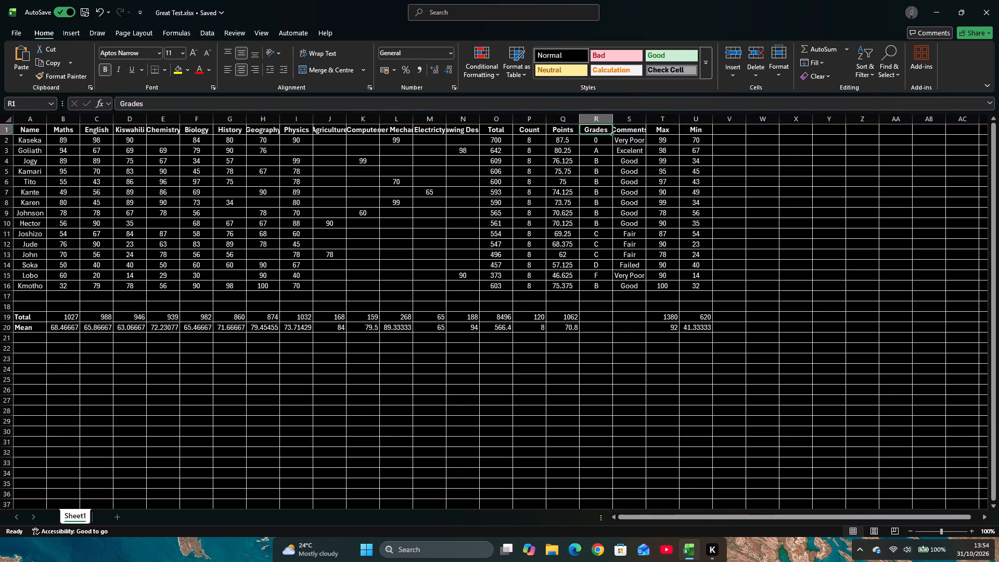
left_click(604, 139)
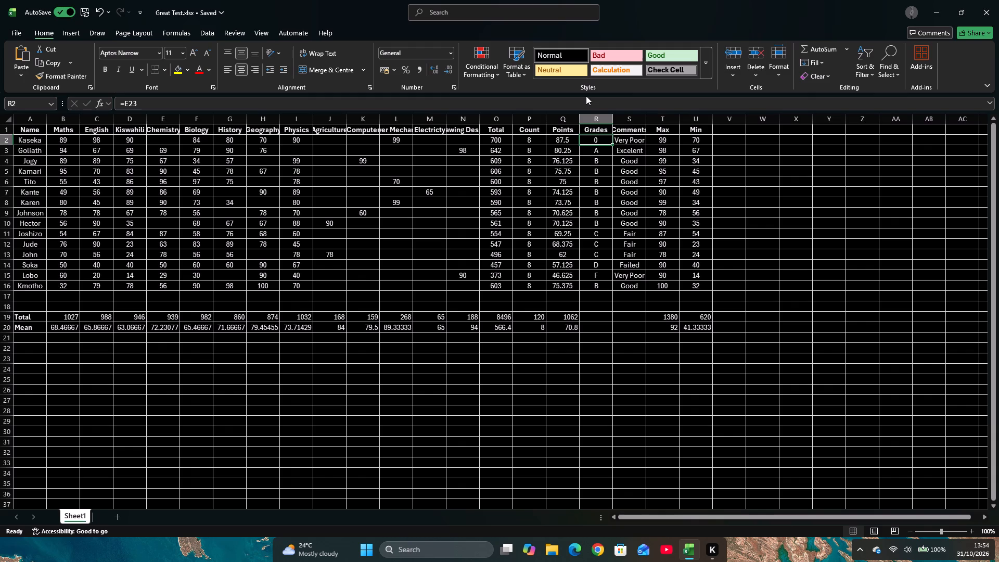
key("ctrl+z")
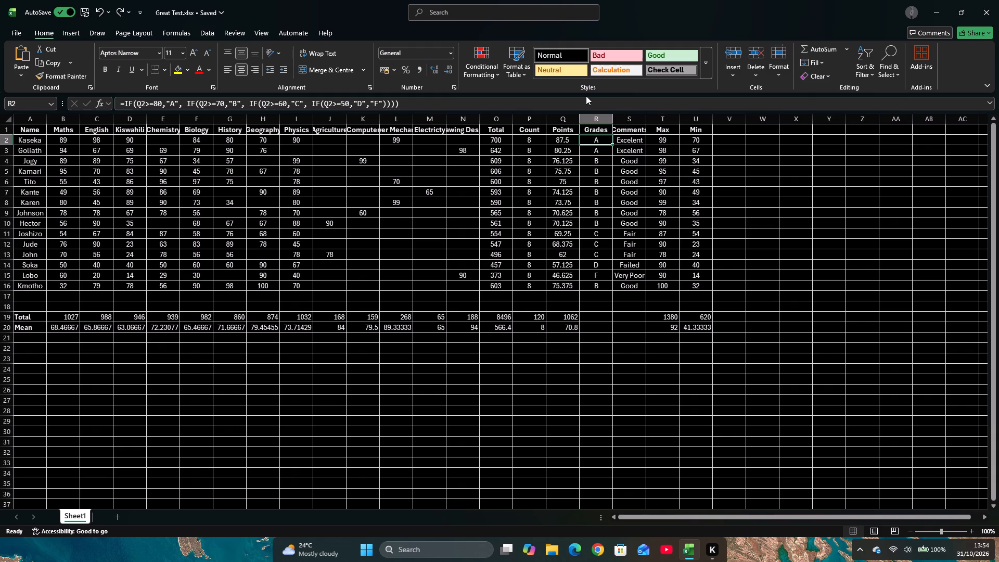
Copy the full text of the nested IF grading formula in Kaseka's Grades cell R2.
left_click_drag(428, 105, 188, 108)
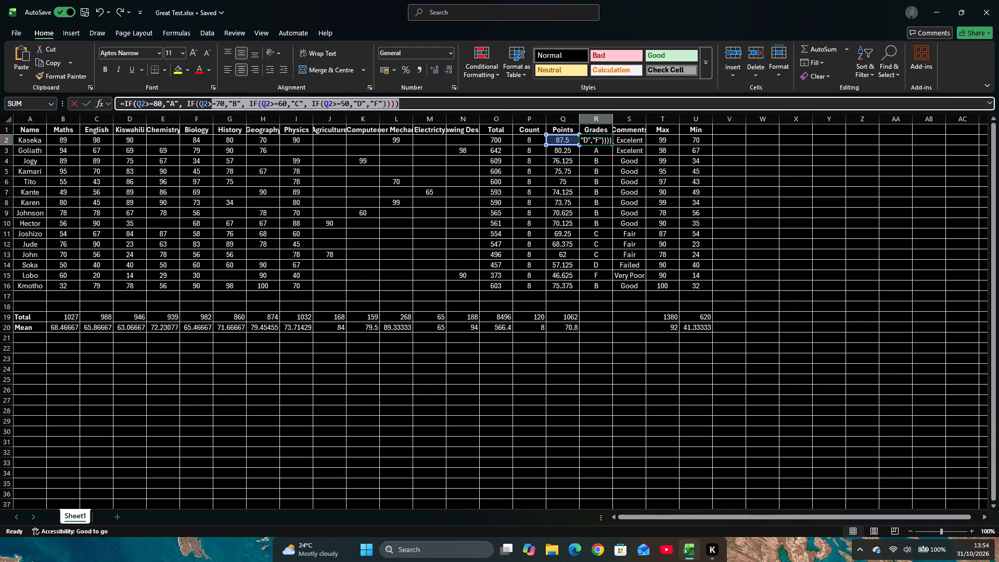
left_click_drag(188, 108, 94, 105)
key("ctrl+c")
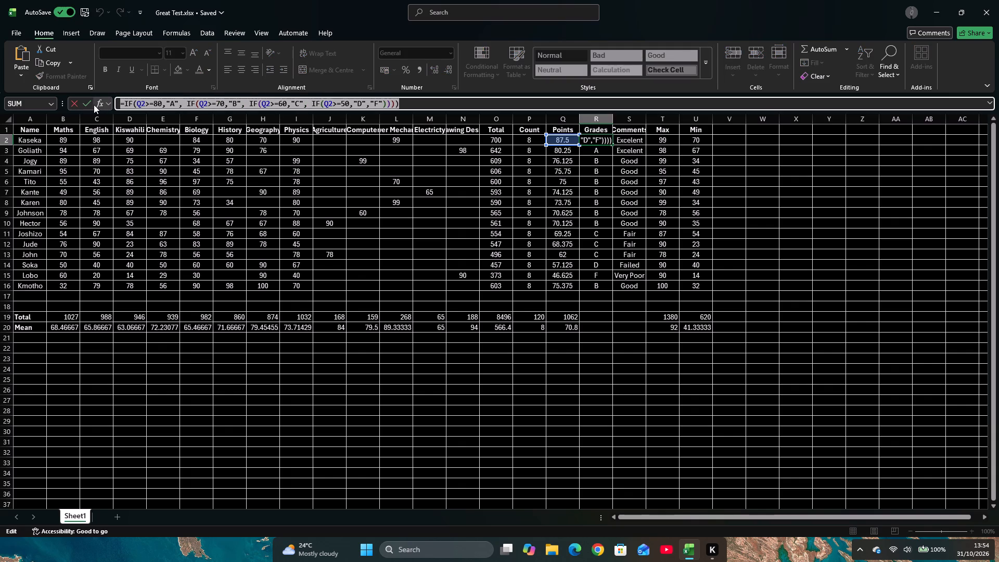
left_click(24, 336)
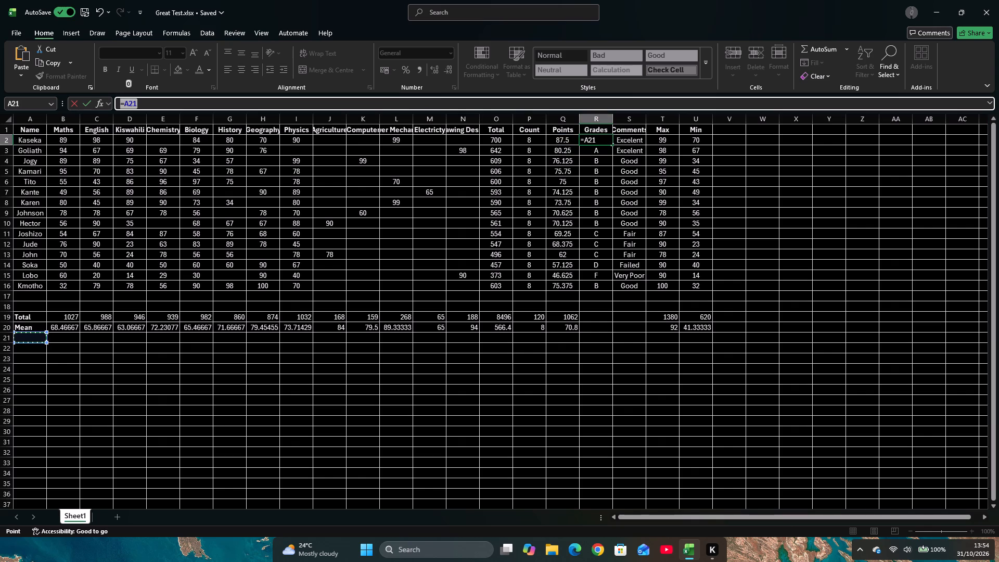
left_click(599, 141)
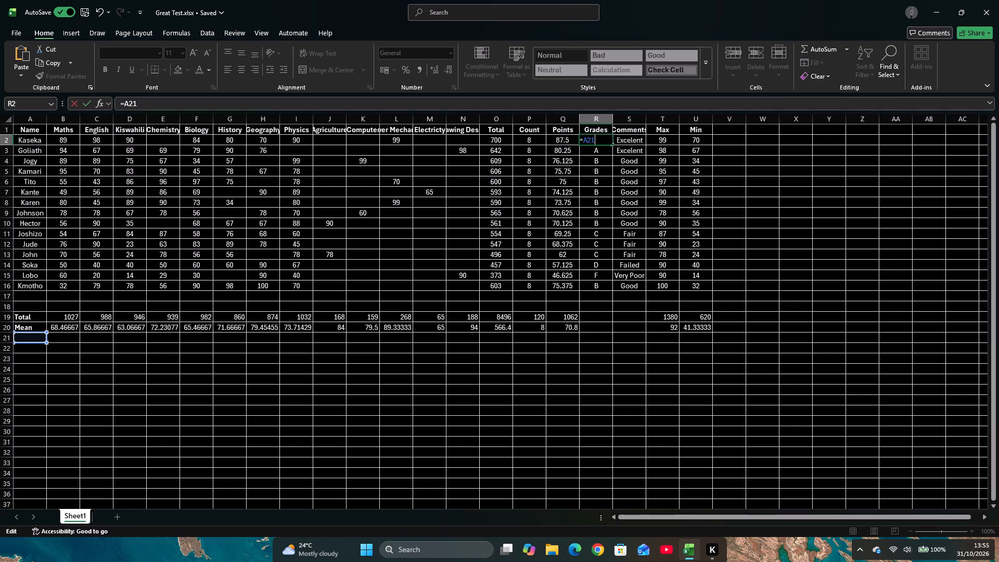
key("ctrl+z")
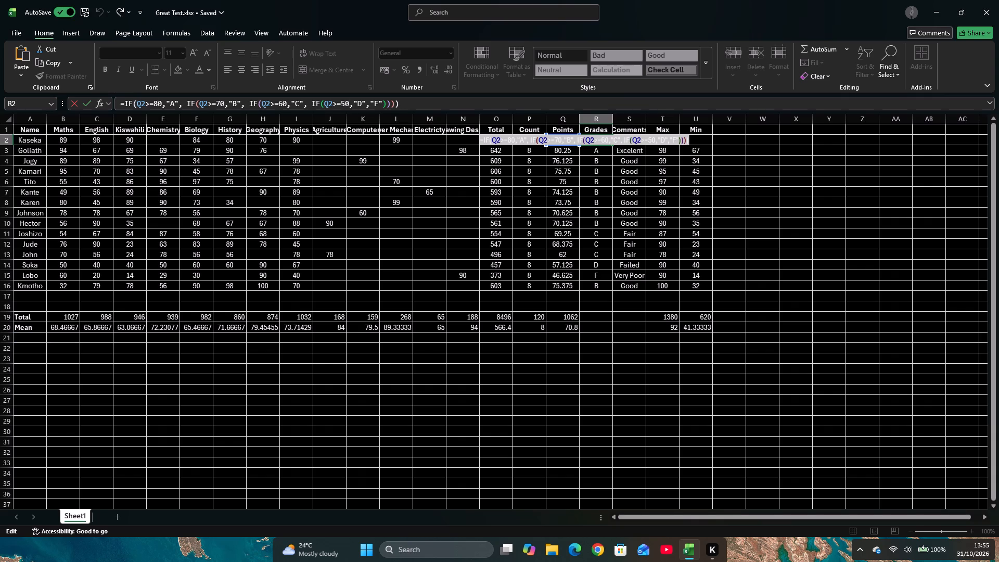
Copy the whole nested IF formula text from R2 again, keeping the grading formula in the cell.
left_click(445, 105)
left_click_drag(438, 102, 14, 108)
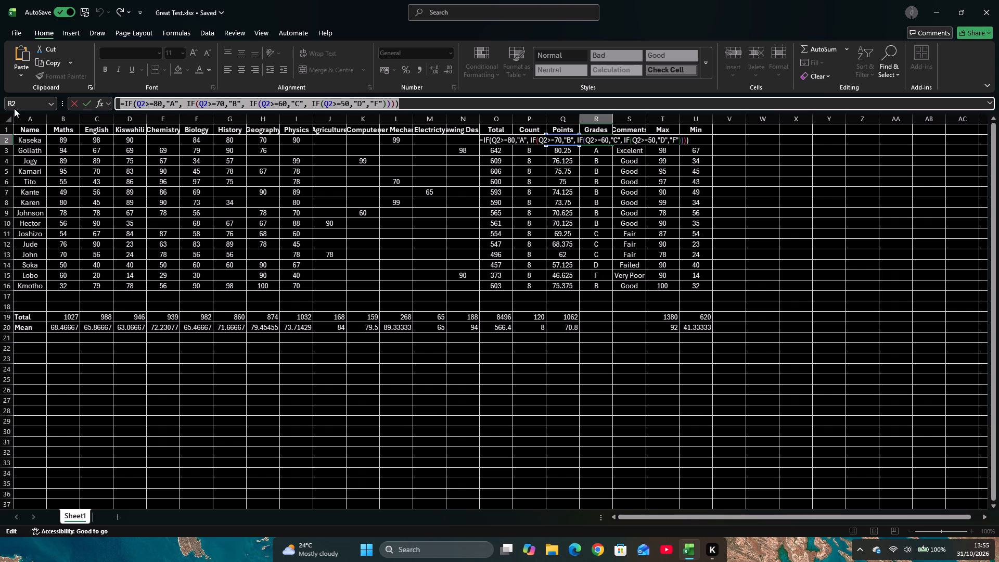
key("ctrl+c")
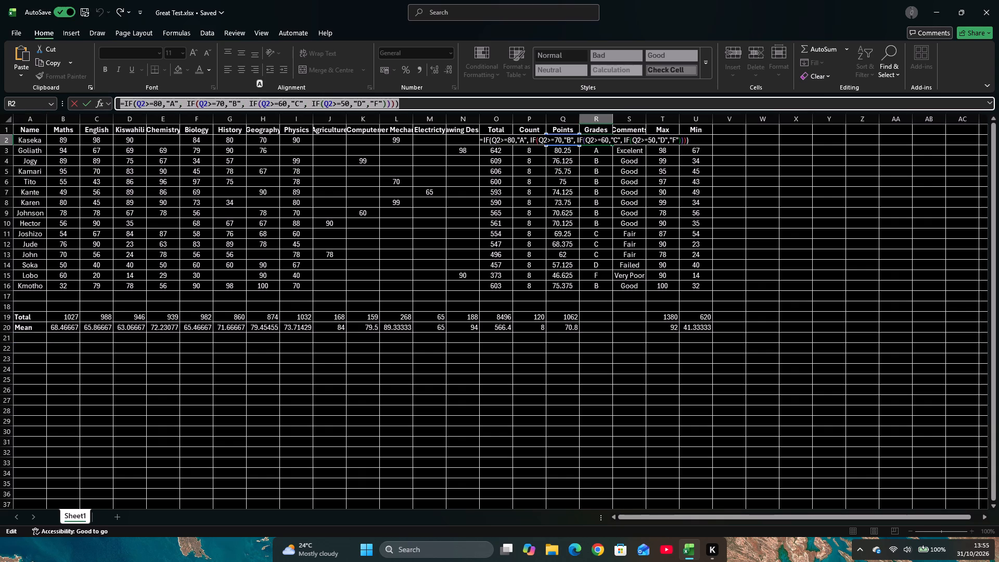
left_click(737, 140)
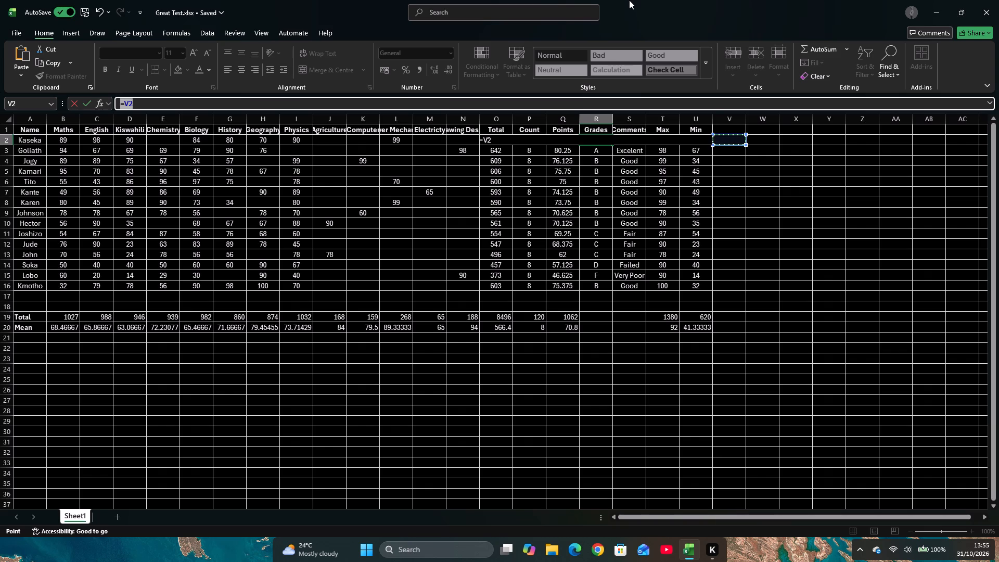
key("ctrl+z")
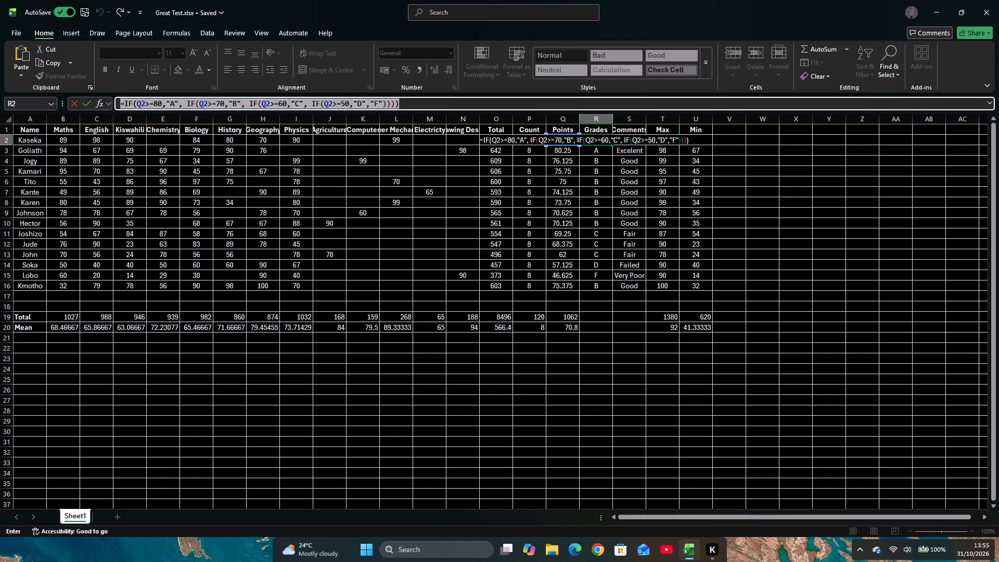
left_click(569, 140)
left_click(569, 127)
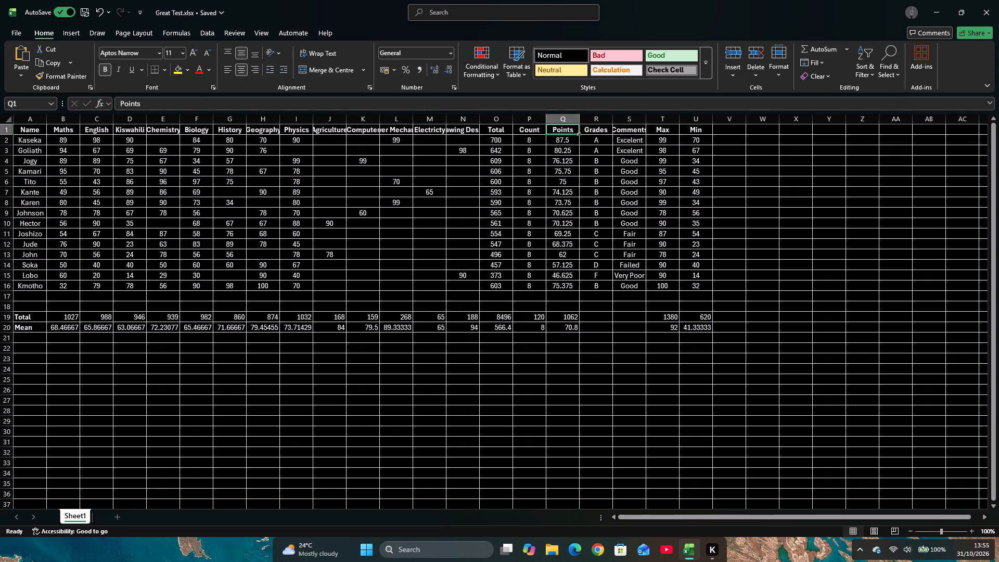
Select Kaseka's Grades cell R2 and copy its complete nested IF grading formula text.
left_click(604, 143)
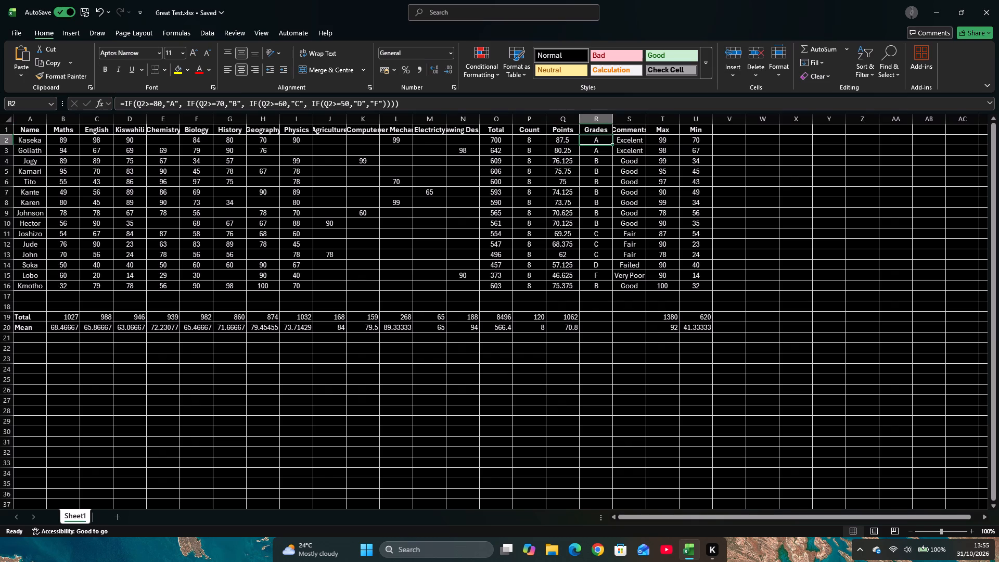
left_click_drag(427, 104, 0, 90)
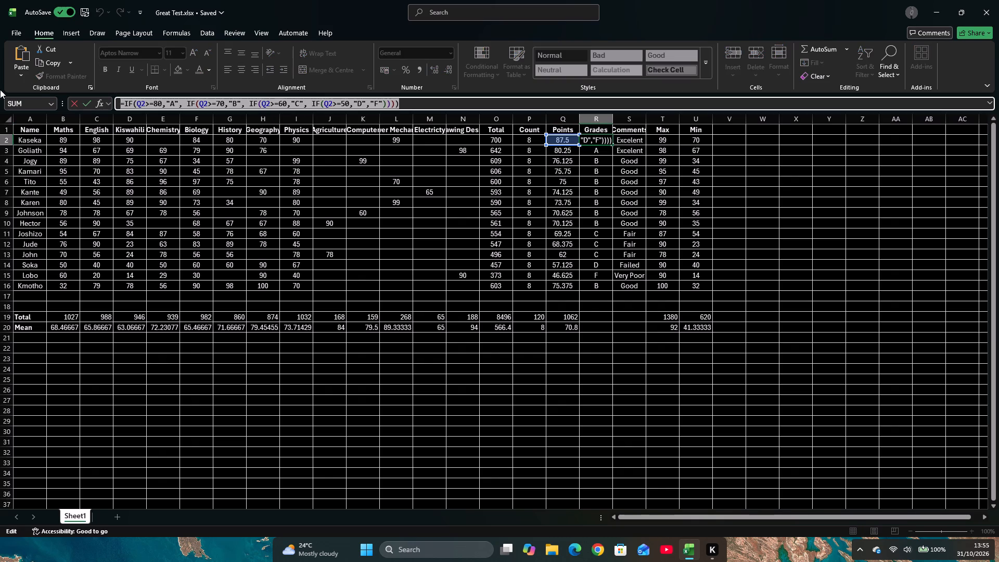
key("ctrl+c")
Replace the formula in Kaseka's Grades cell R2 with a reference to the Grades header, =R1.
left_click(600, 122)
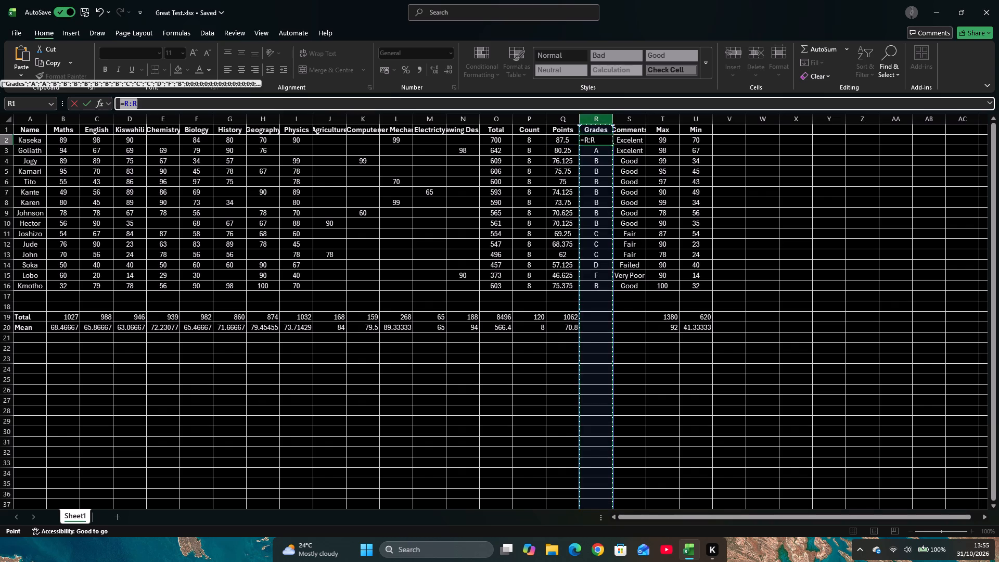
left_click(600, 121)
left_click(589, 130)
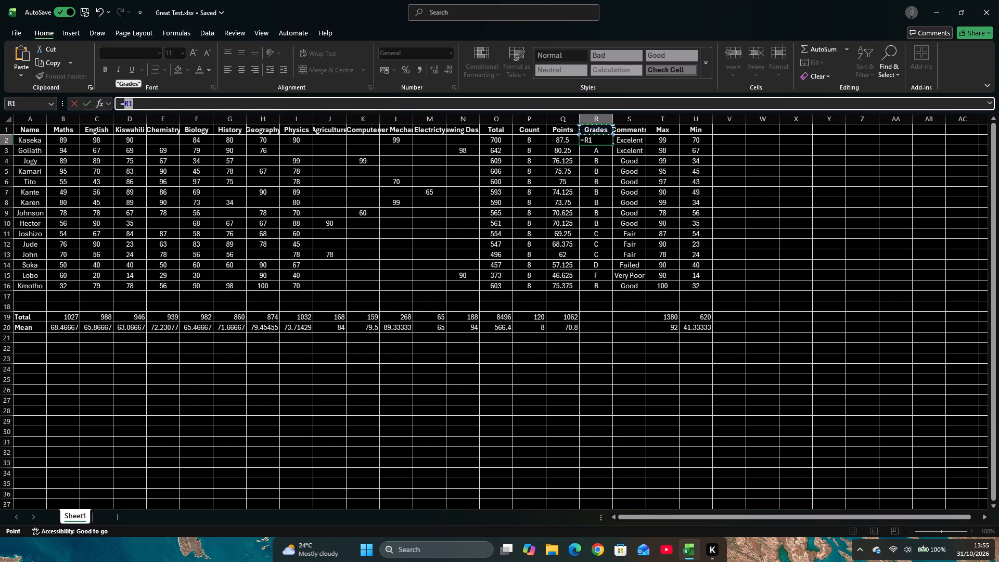
key("ctrl+z")
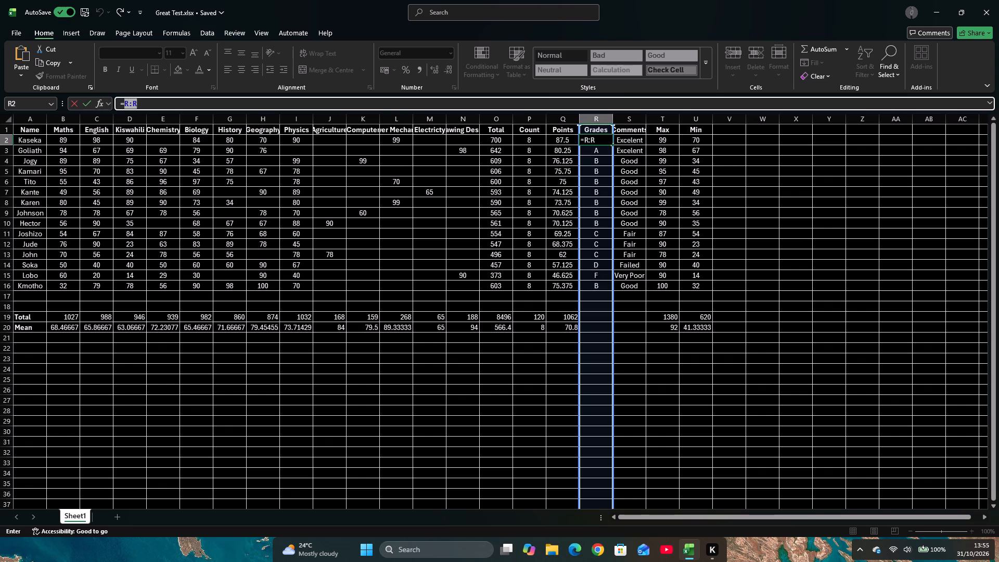
key("ctrl+z")
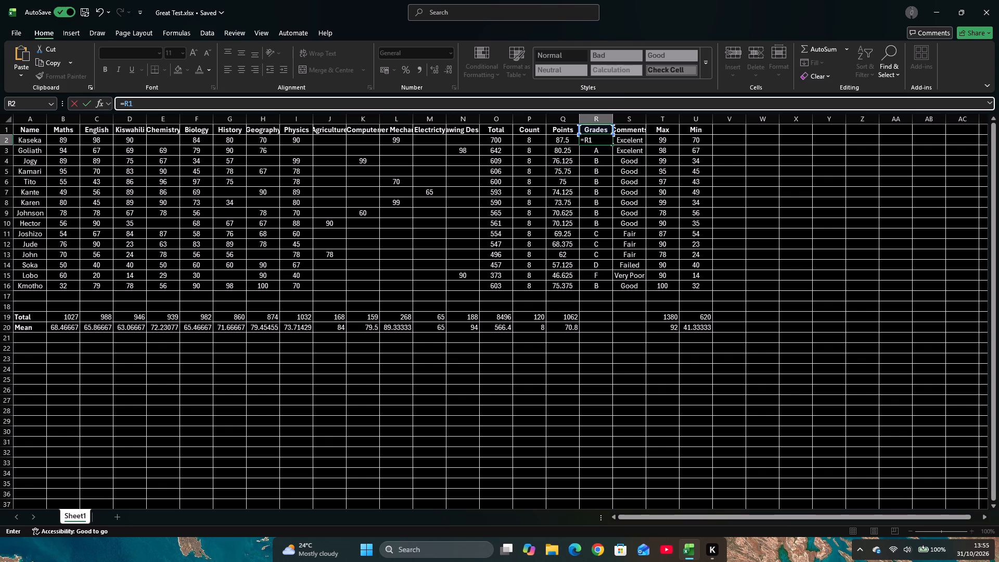
key("ctrl+z")
key("ctrl+z")
left_click(601, 160)
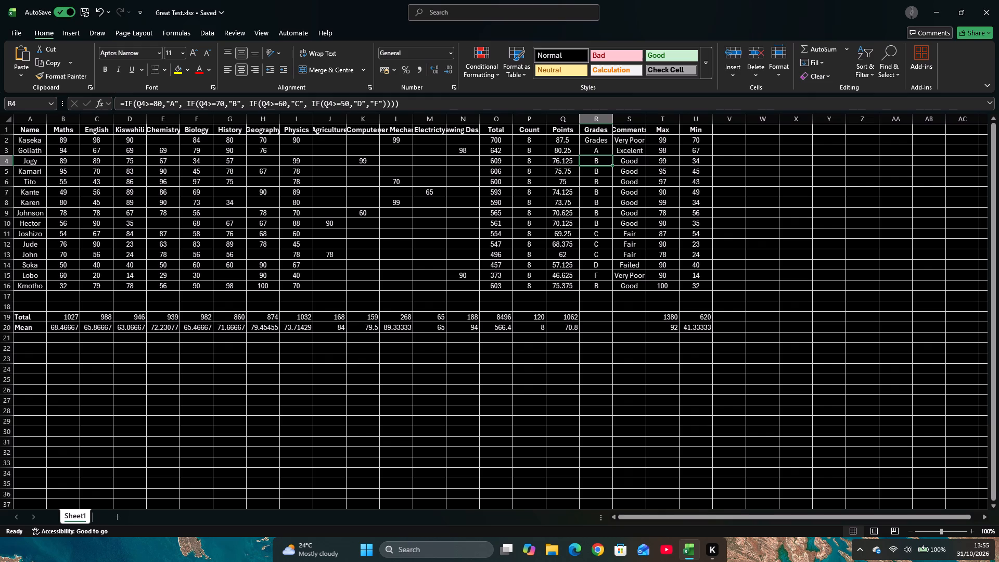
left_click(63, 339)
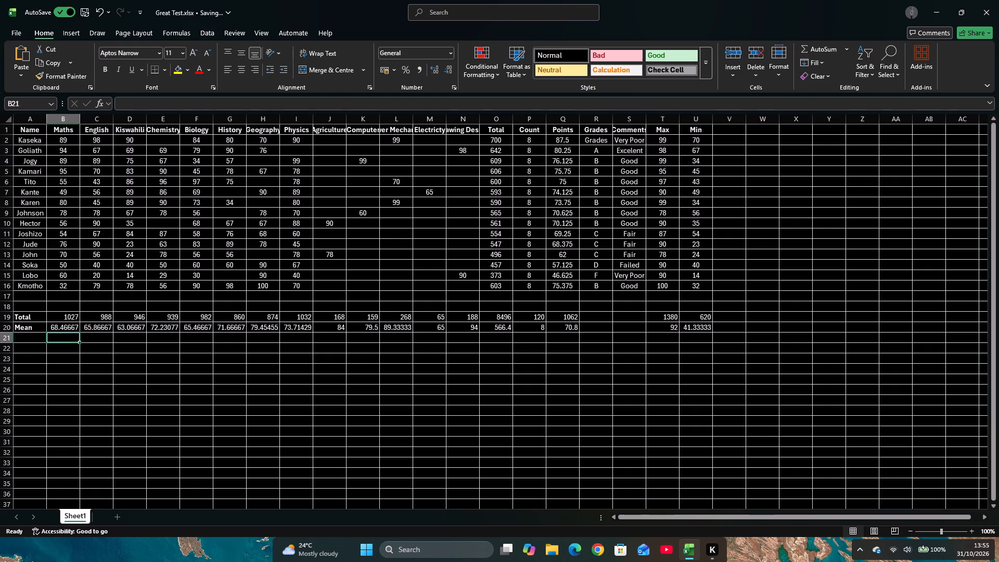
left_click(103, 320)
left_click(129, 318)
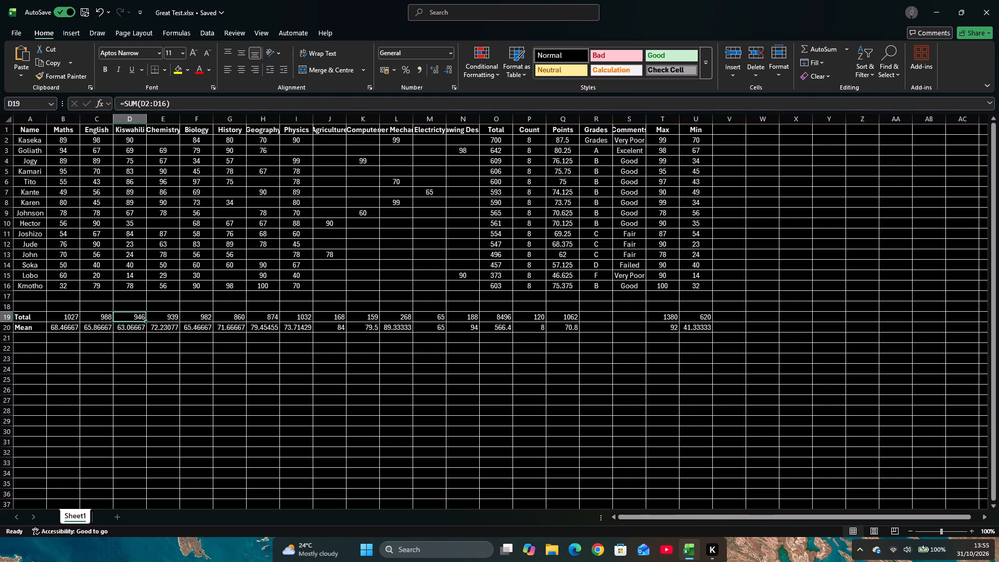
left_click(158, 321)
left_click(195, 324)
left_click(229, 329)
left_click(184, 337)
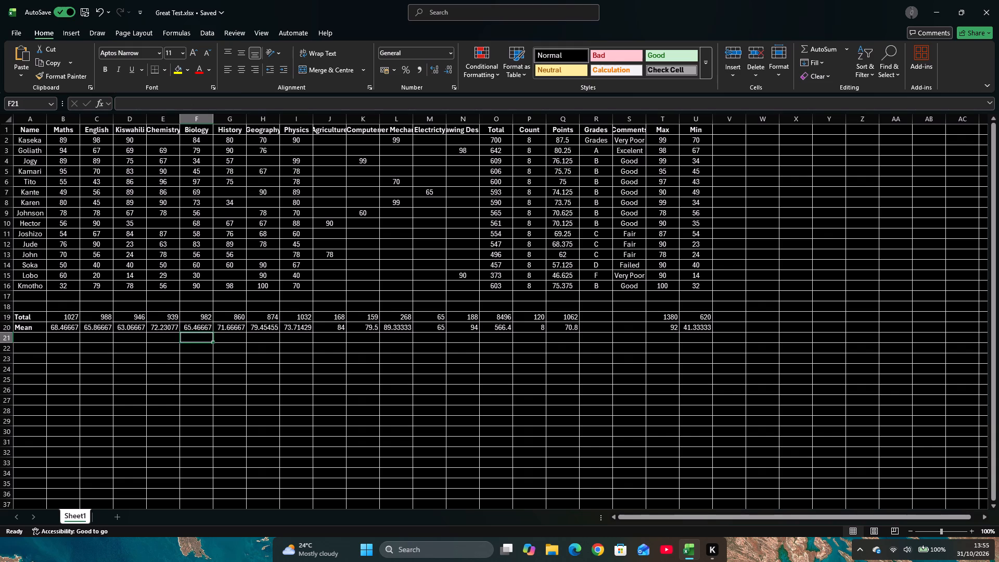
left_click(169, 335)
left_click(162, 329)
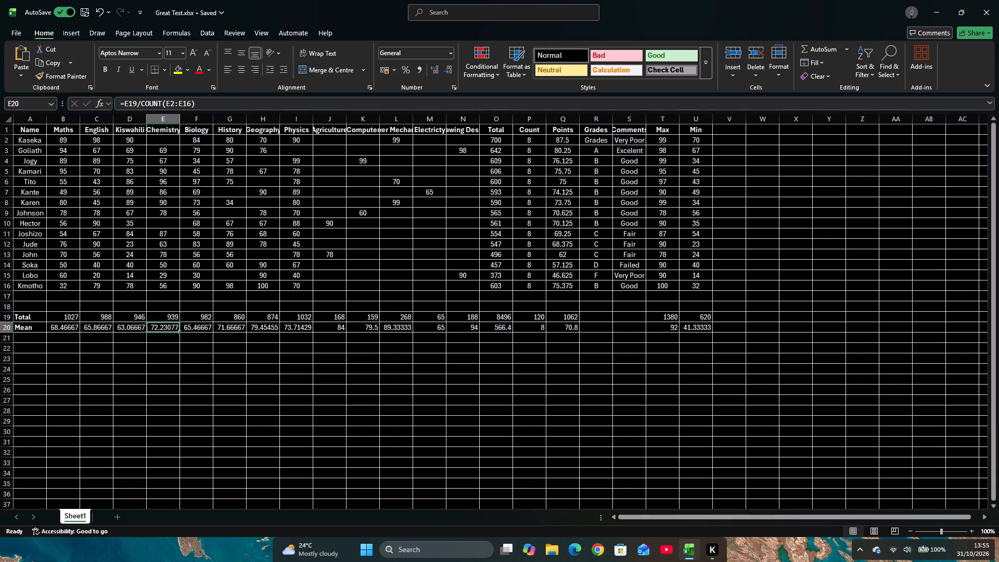
Enter the row label Grading in cell A21, directly below the Mean label.
left_click(17, 338)
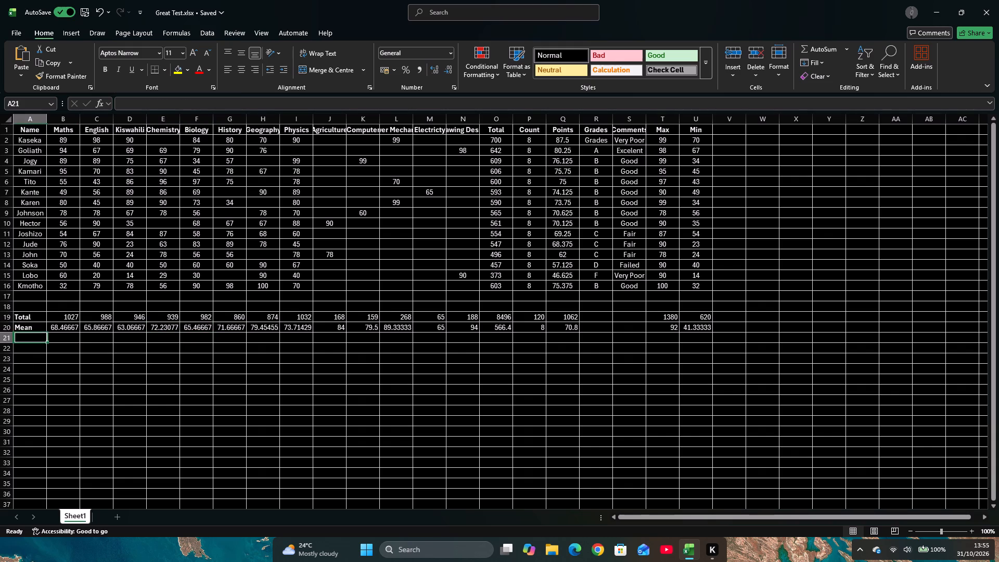
key("shift+m")
key("BackSpace")
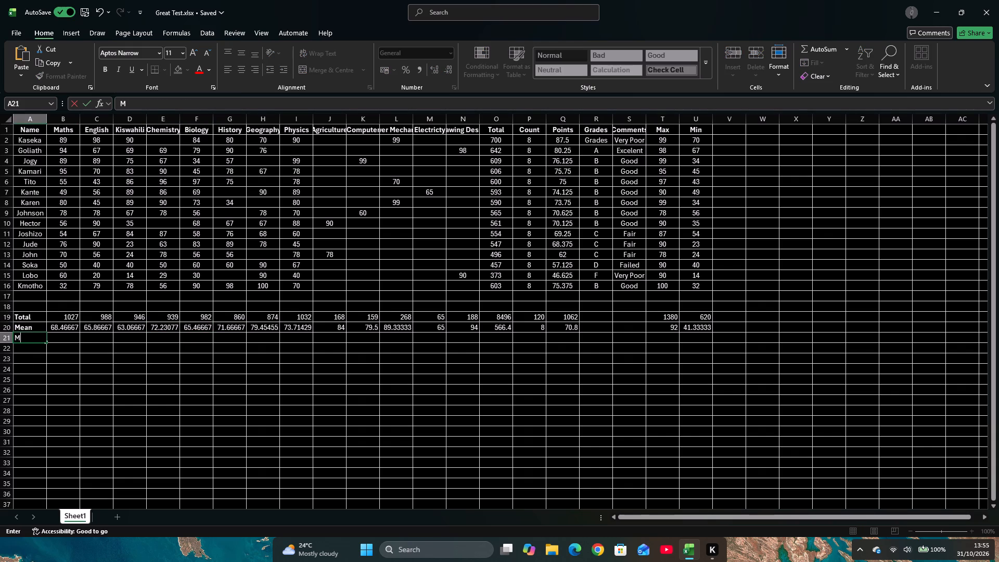
key("shift+g")
type("radi")
type("ng")
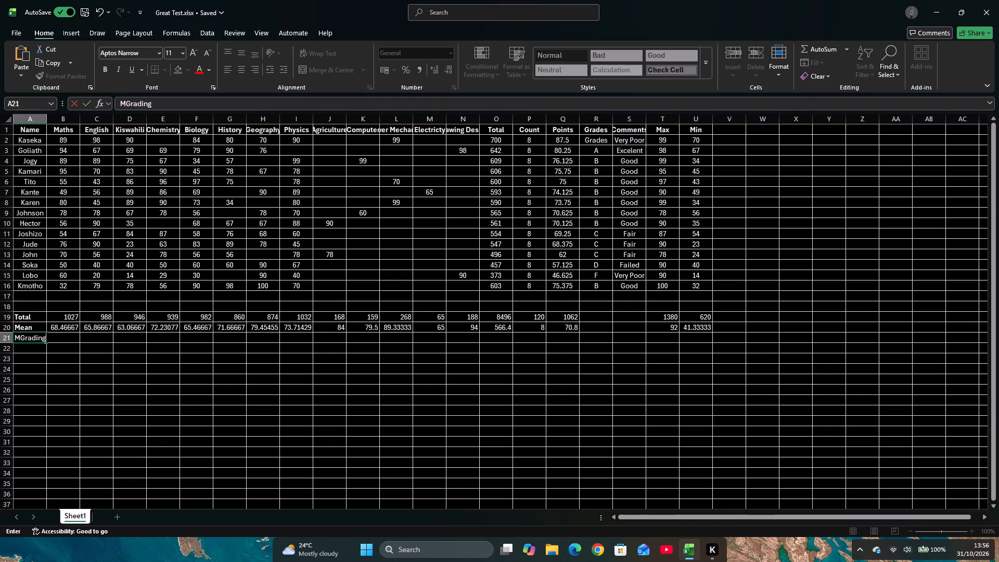
left_click(22, 332)
left_click(19, 336)
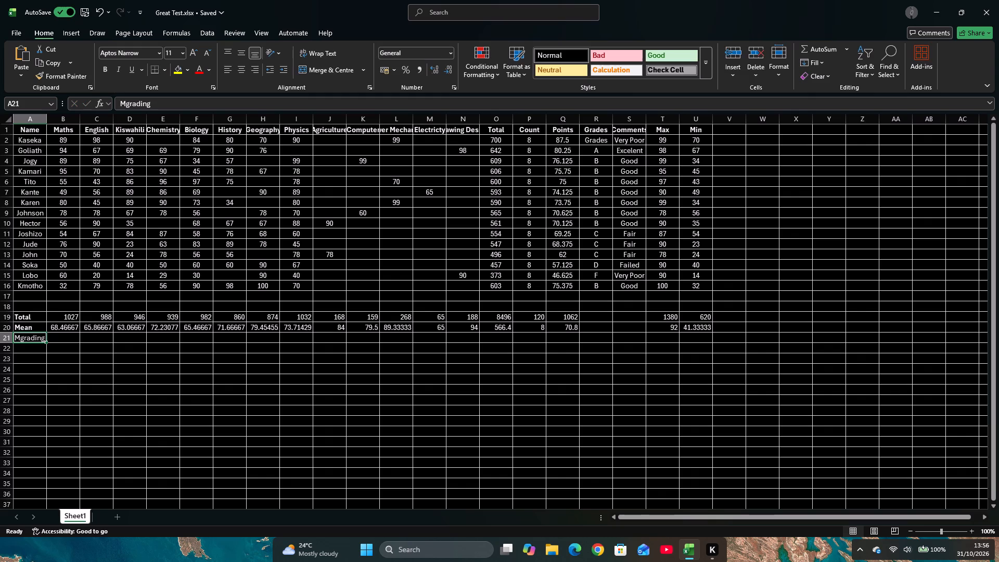
left_click(21, 340)
left_click(125, 103)
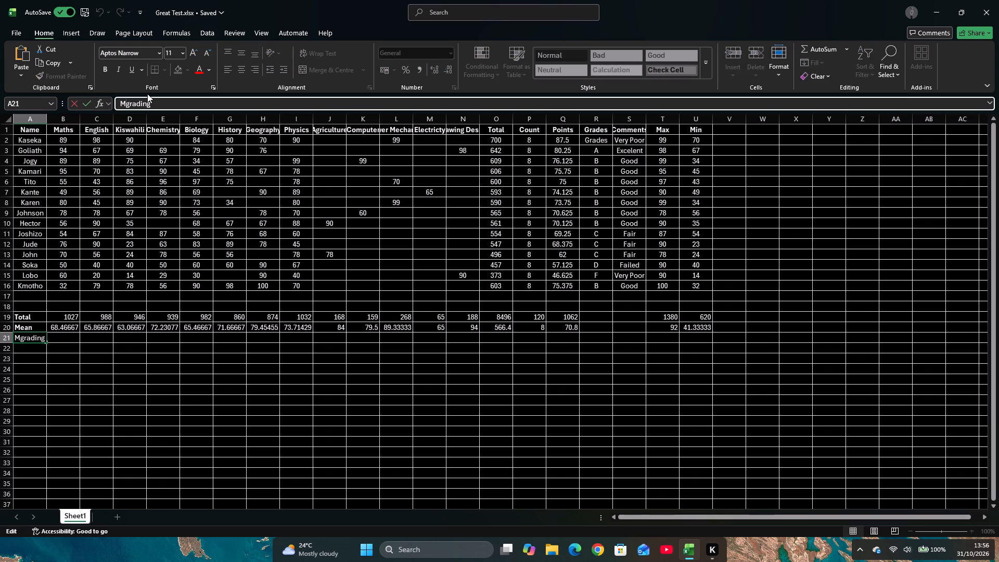
key("BackSpace")
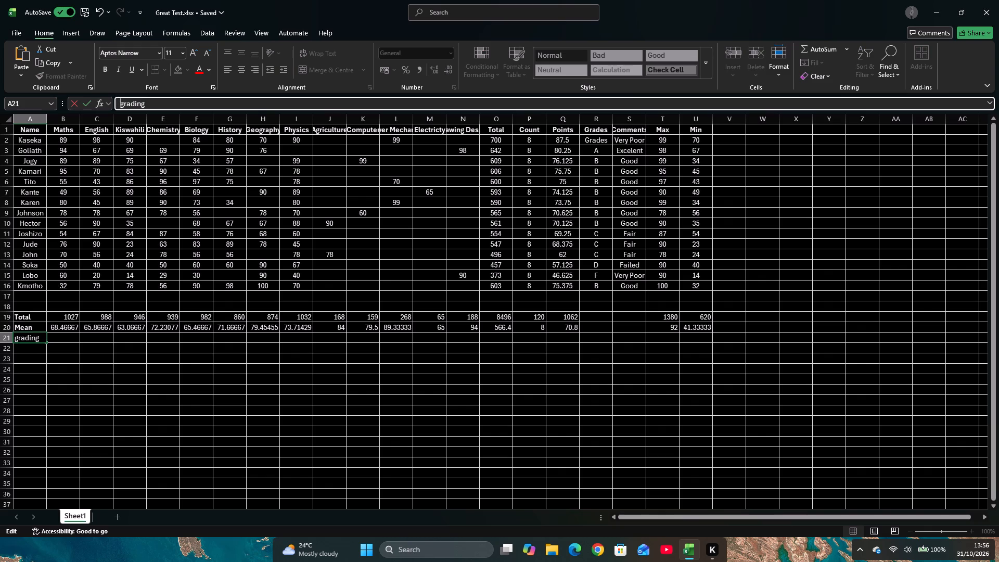
left_click(123, 105)
key("BackSpace")
key("shift+g")
left_click(151, 109)
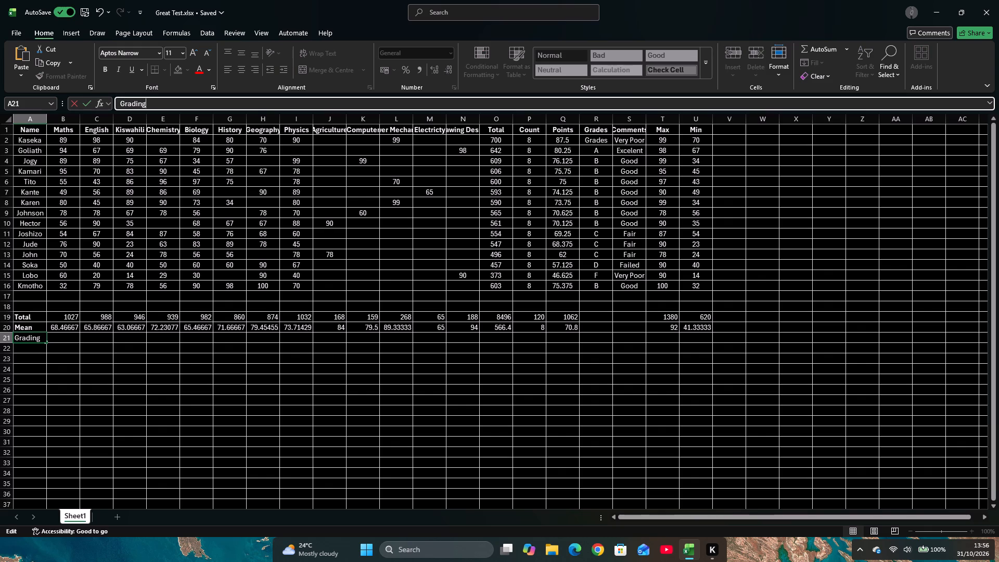
left_click(156, 99)
Make the Grading label in A21 bold.
left_click_drag(43, 340, 0, 336)
key("ctrl+b")
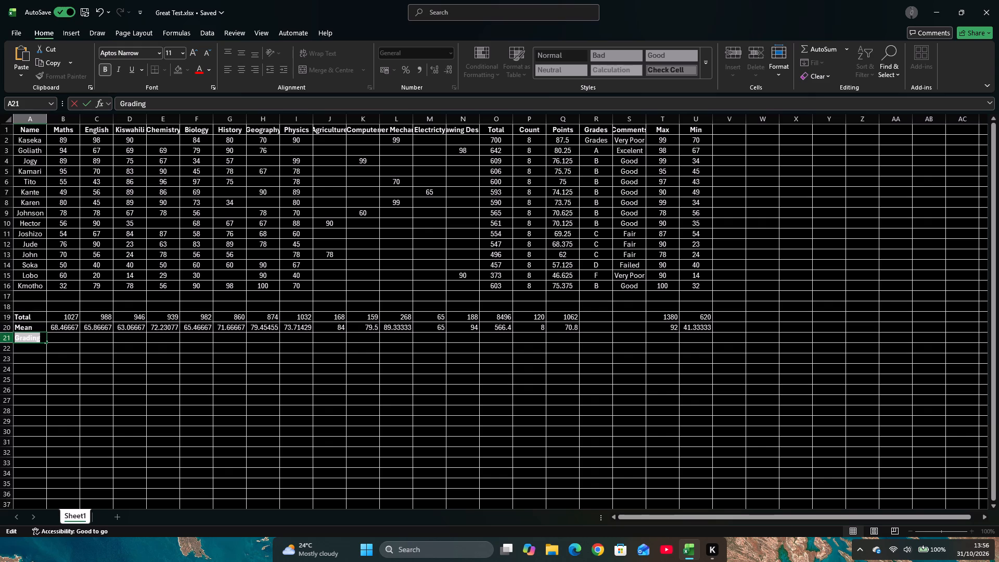
left_click(61, 344)
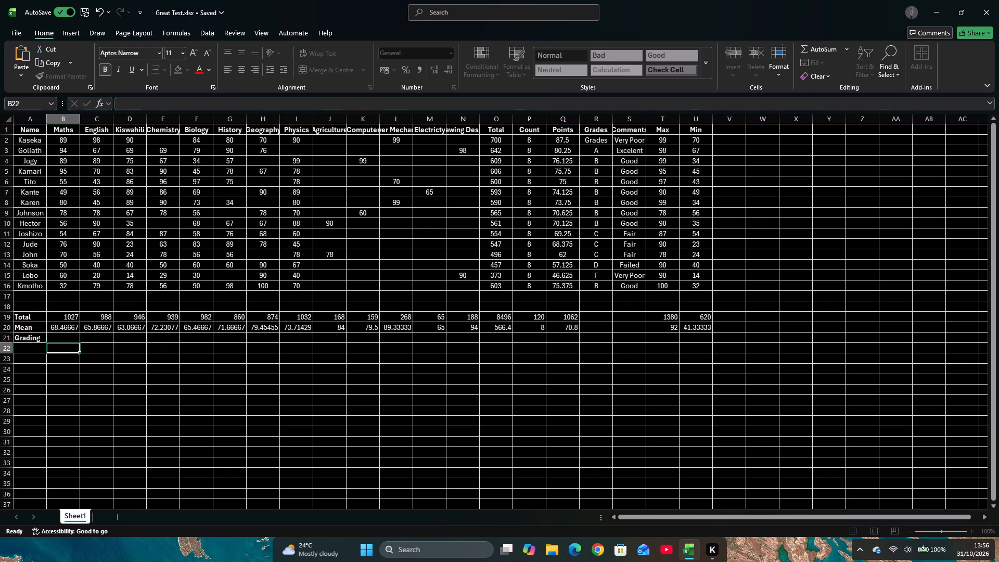
left_click(37, 340)
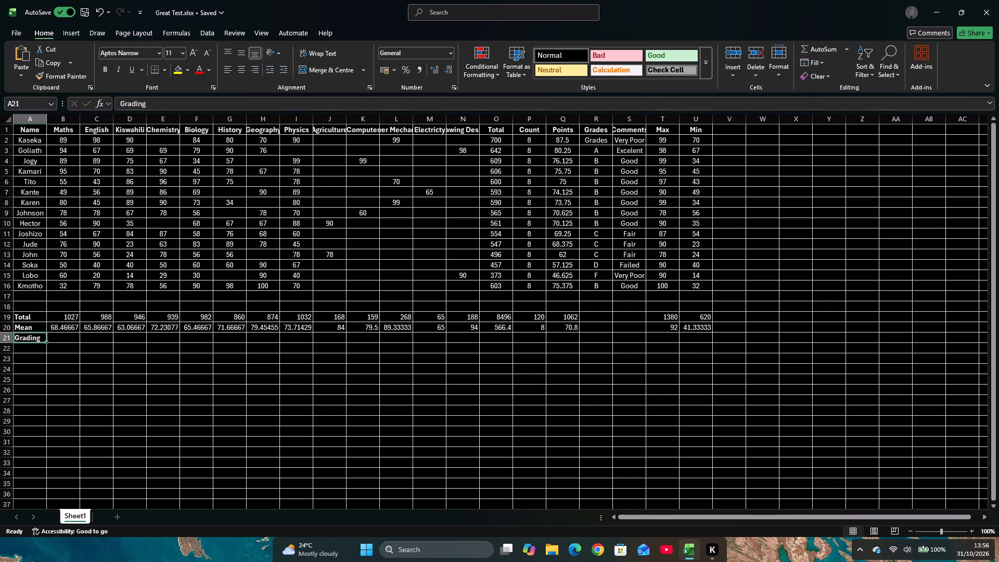
left_click(39, 340)
left_click_drag(150, 105, 105, 103)
key("ctrl+b")
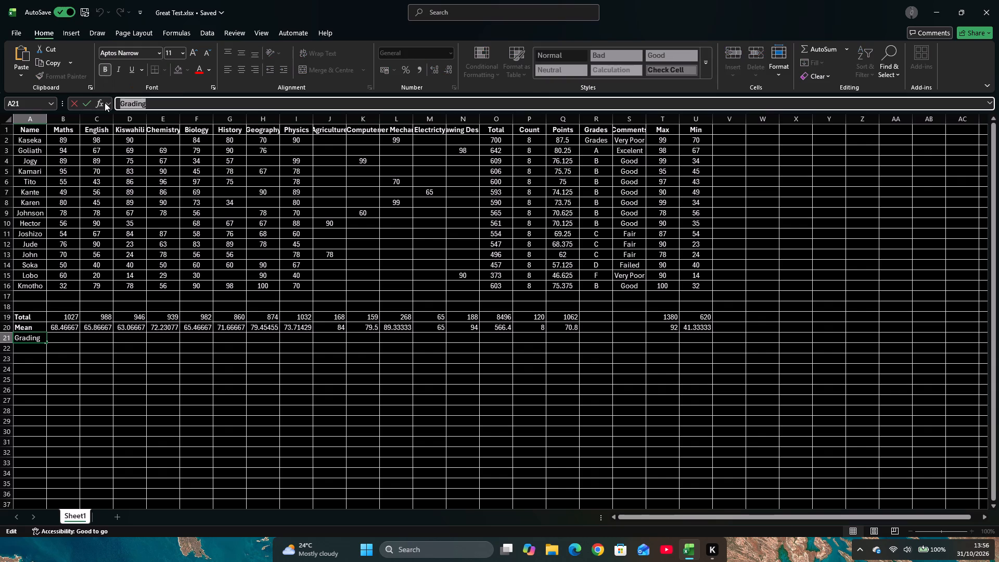
key("ctrl+b")
Paste the copied nested IF grading formula into B21, the Maths cell of the Grading row.
left_click(71, 338)
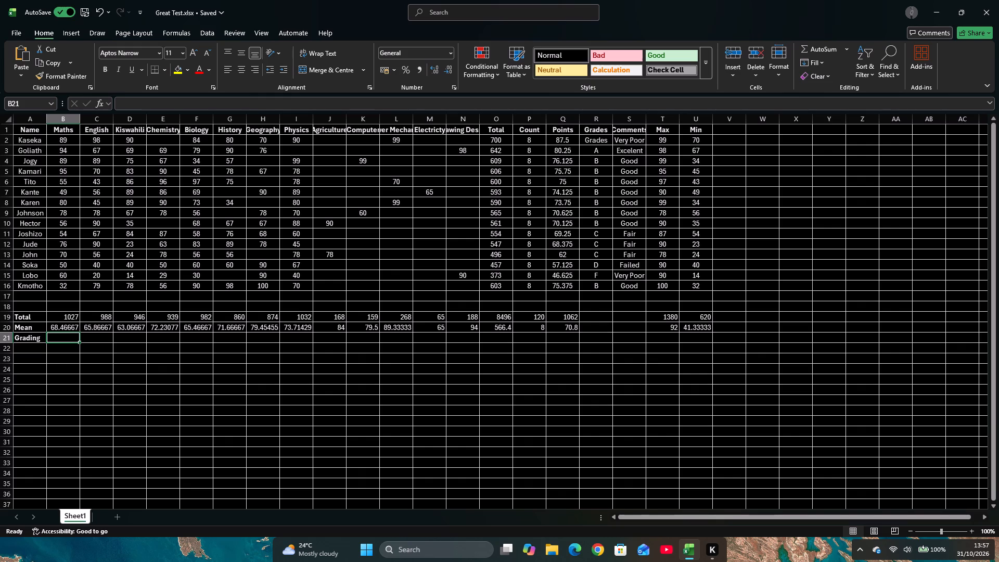
left_click(145, 100)
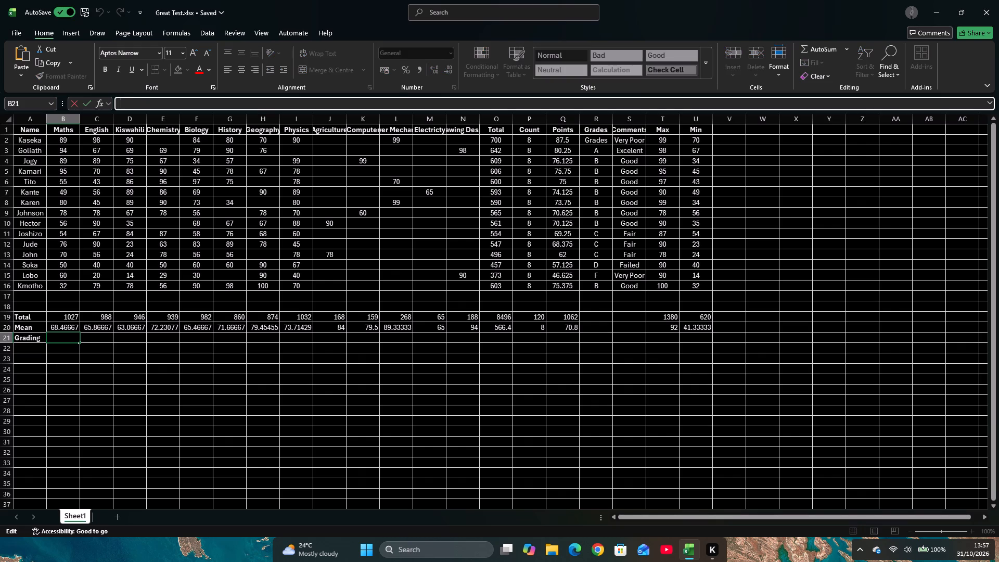
key("ctrl+v")
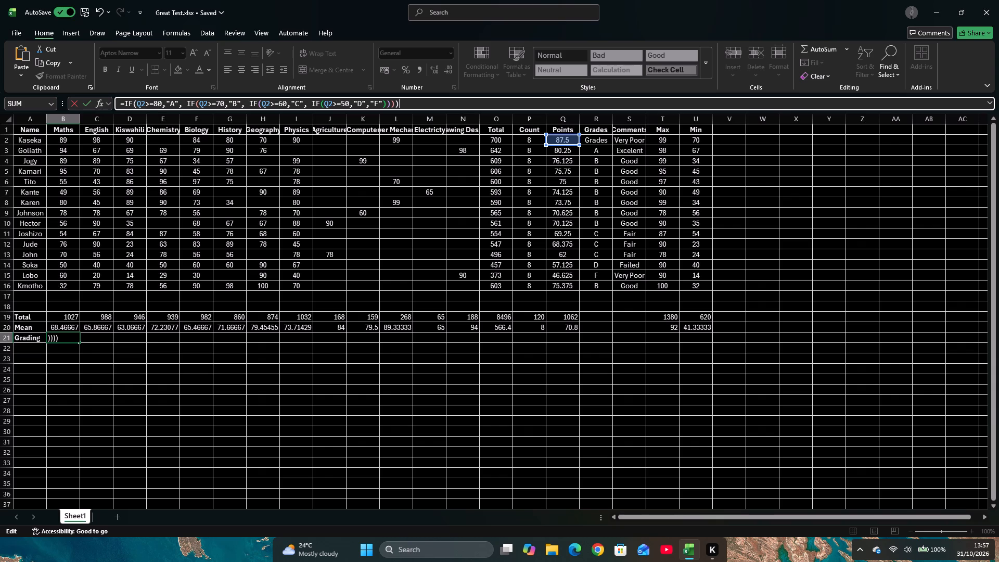
In B21's grading formula, set the cell reference in the >=80 and >=70 tests to the Maths mean, b20.
left_click(140, 103)
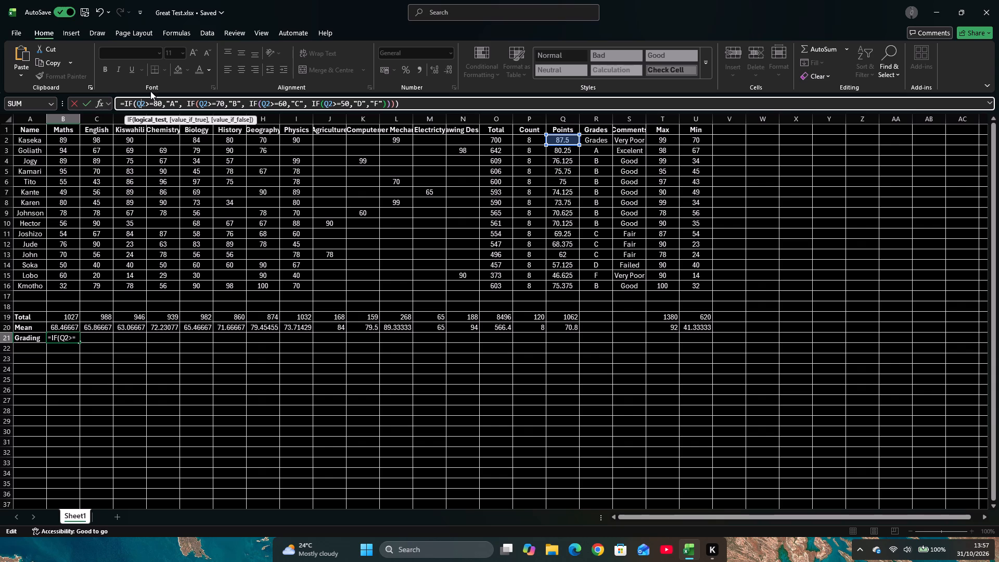
key("BackSpace")
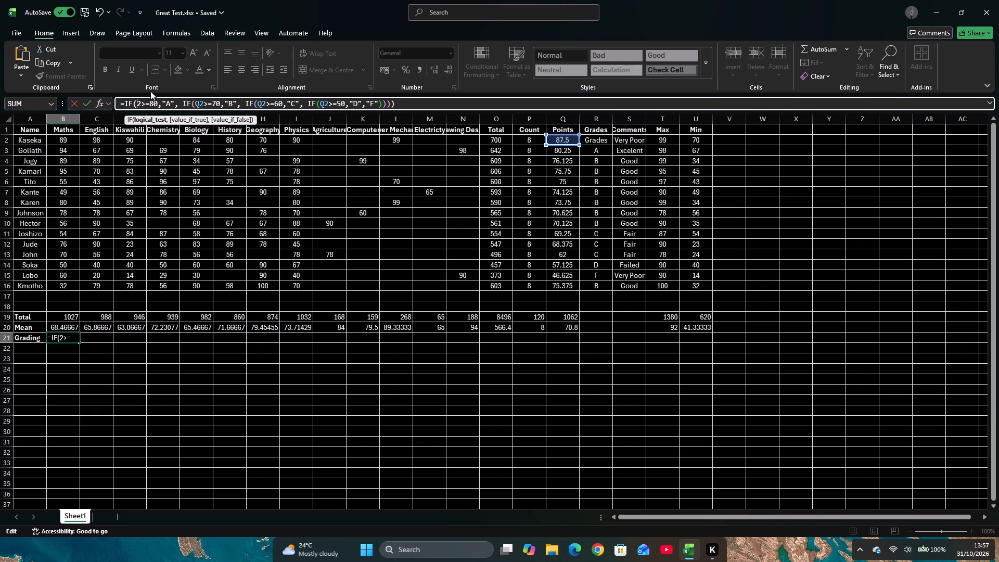
key("b")
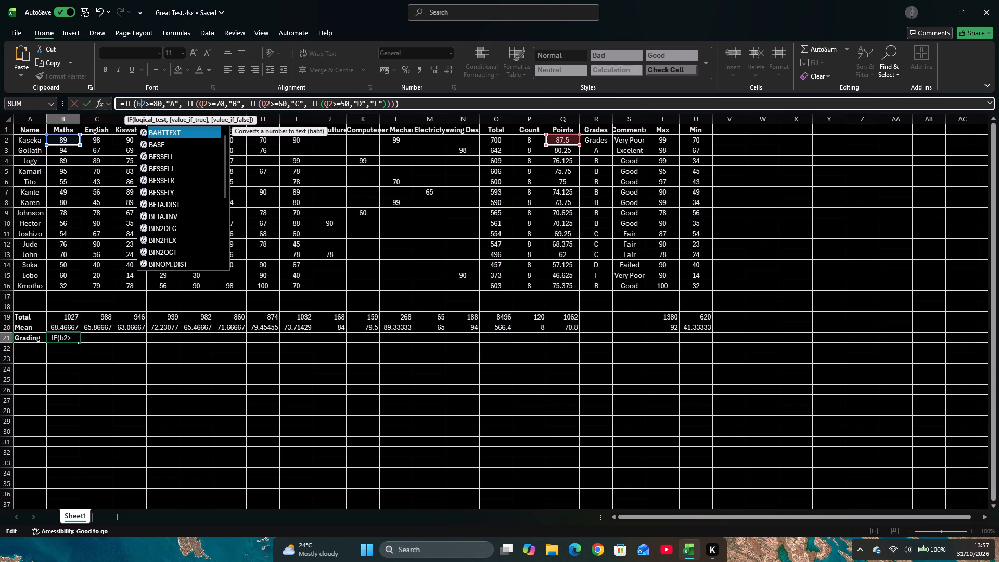
left_click(144, 105)
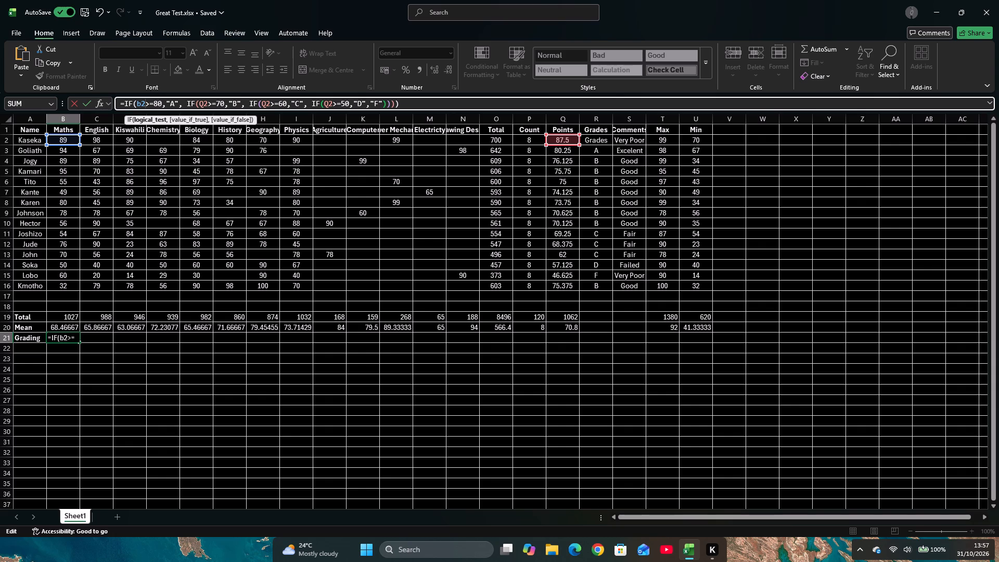
key("0")
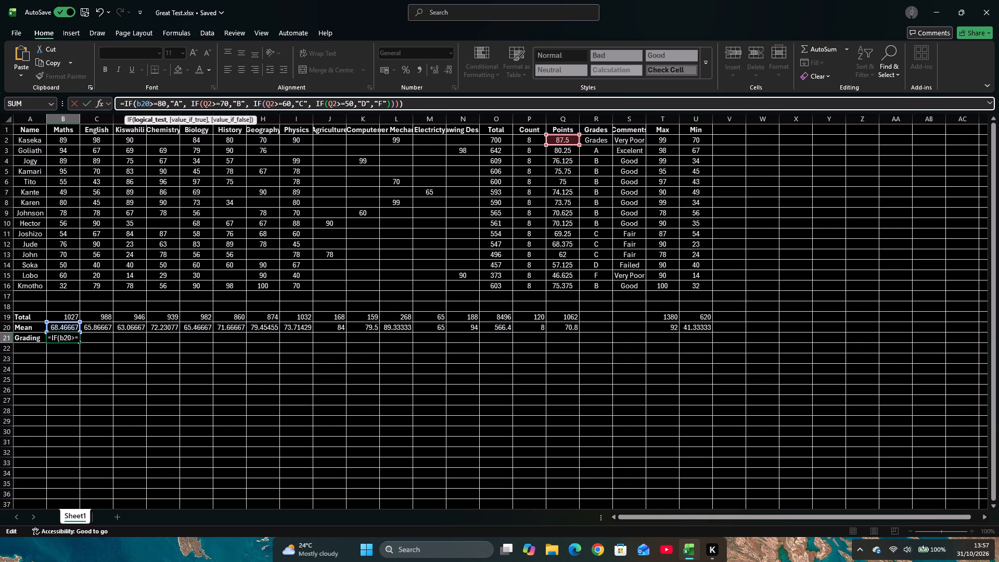
left_click(208, 102)
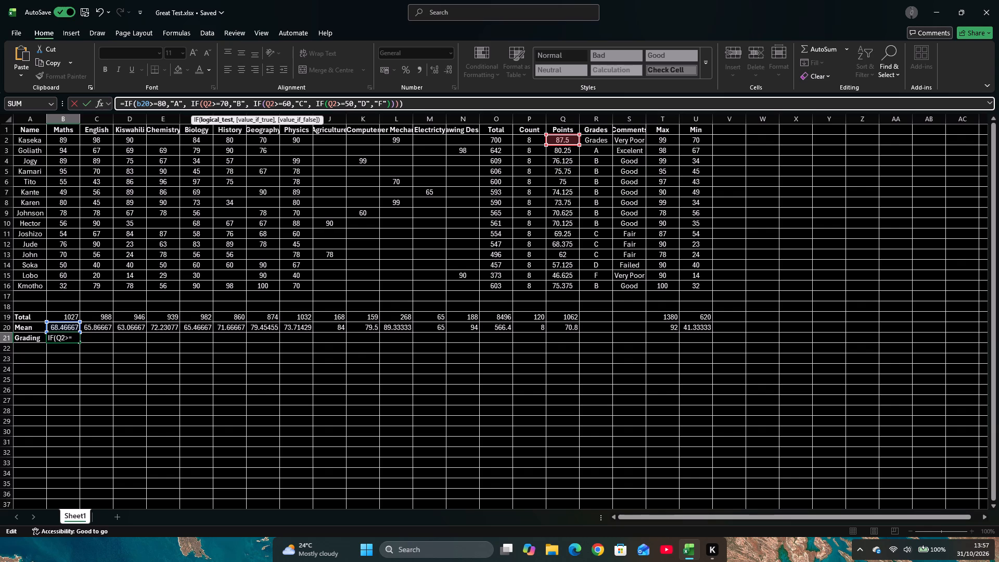
key("BackSpace")
key("b")
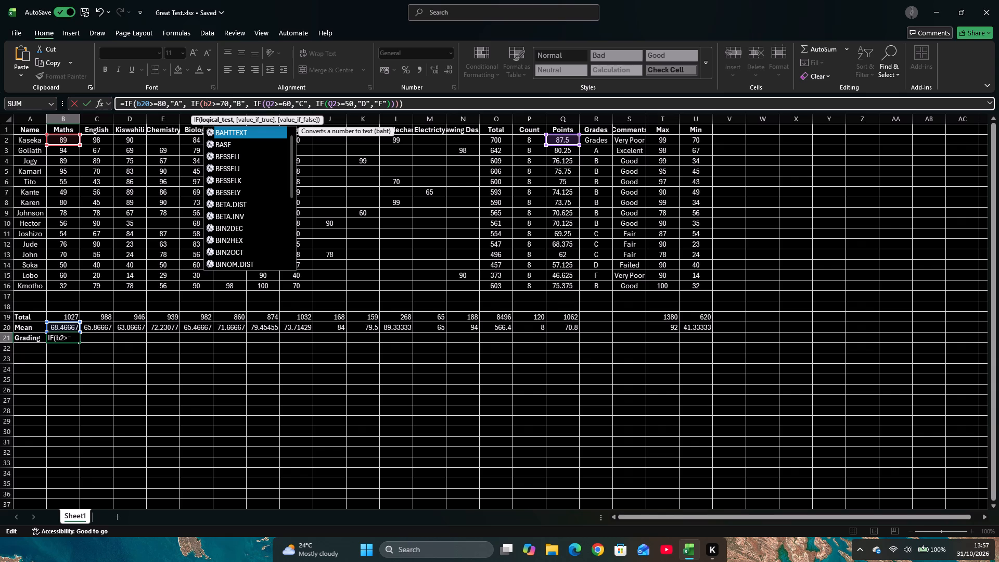
left_click(210, 104)
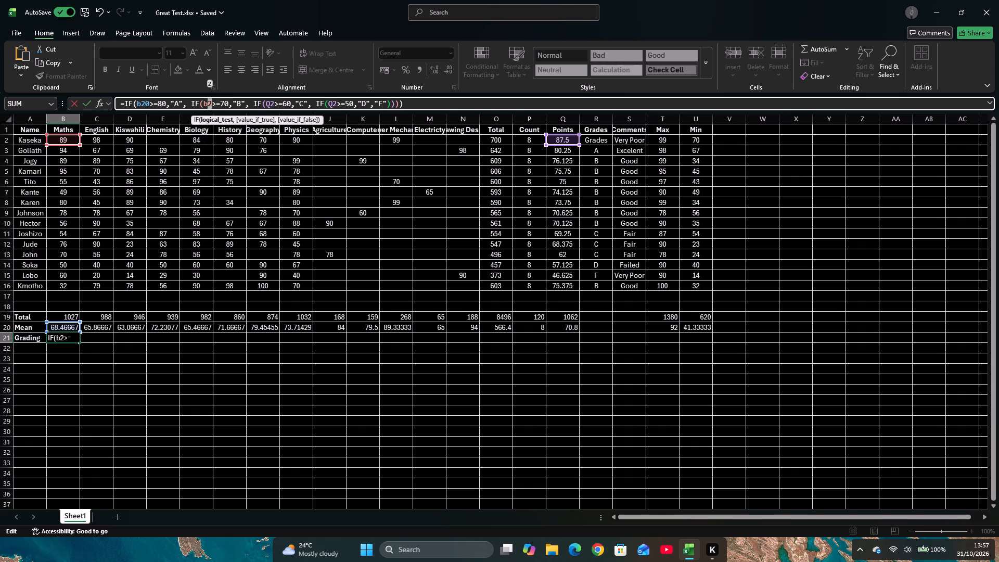
left_click(210, 103)
key("o")
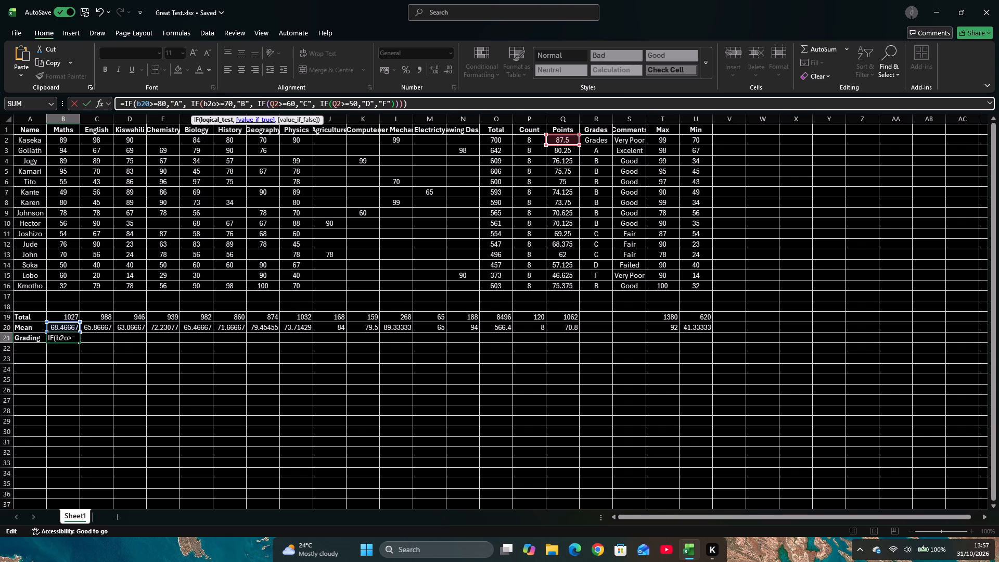
key("BackSpace")
key("0")
Set the cell reference in the >=60 test of B21's grading formula to b20.
left_click(275, 103)
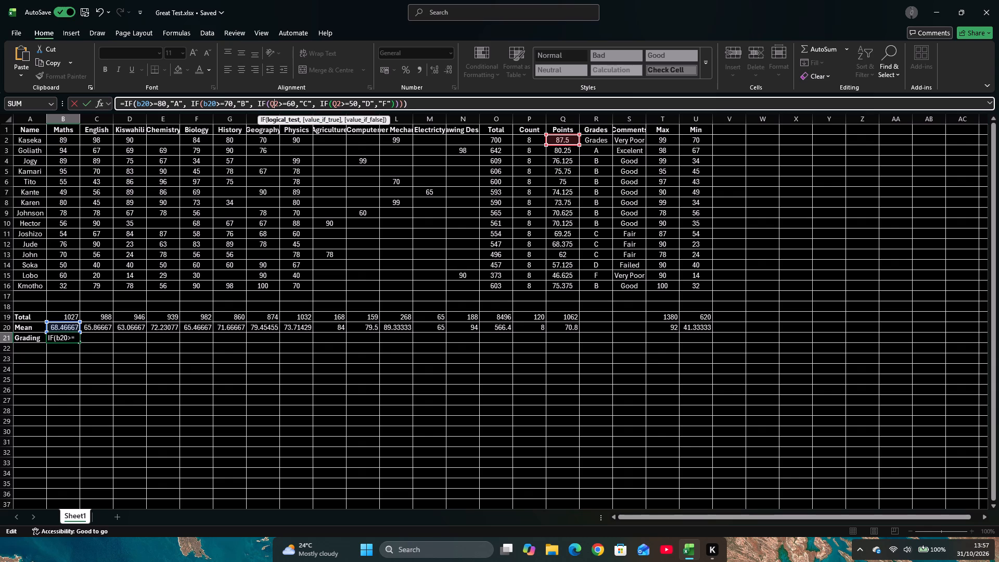
key("BackSpace")
key("b")
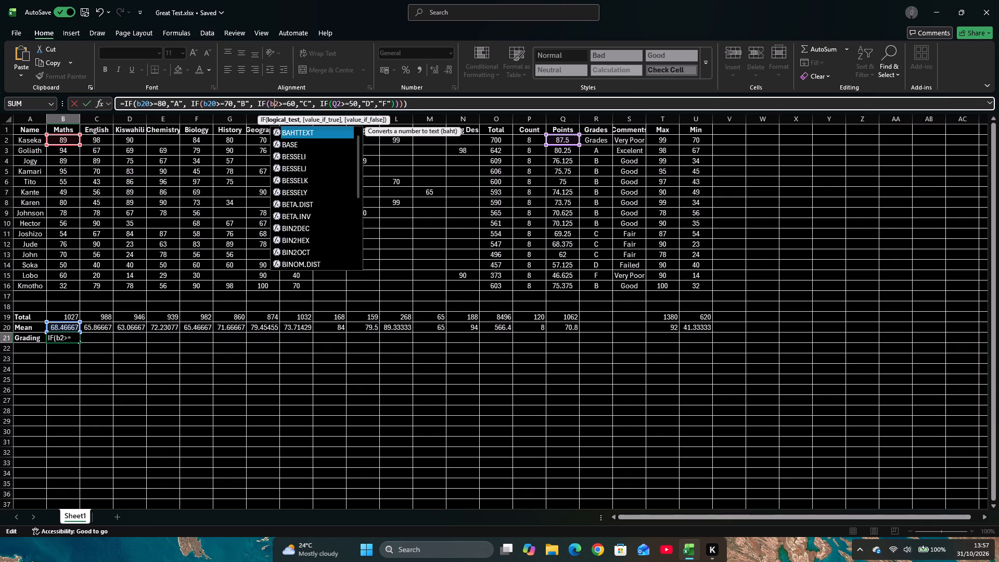
left_click(277, 104)
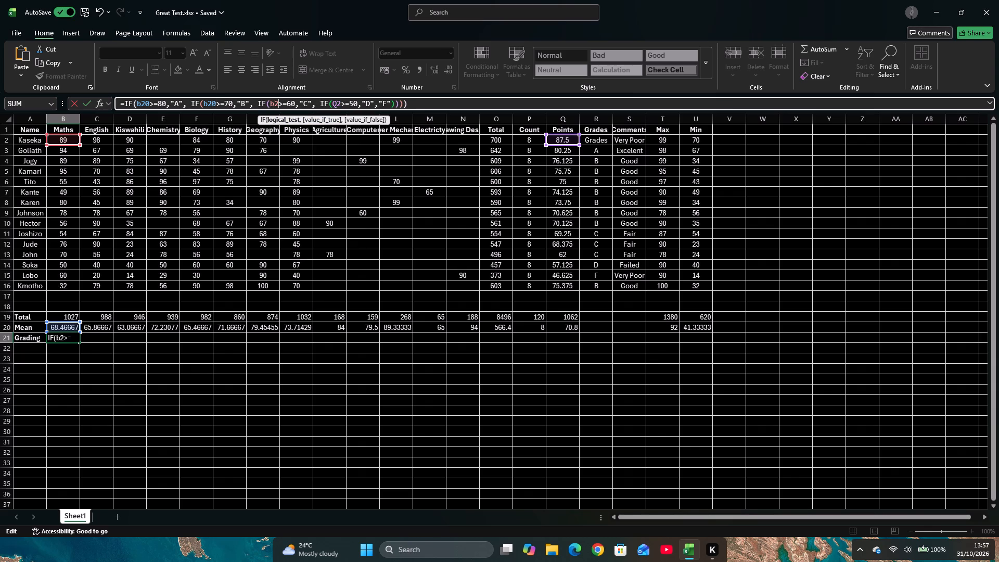
key("0")
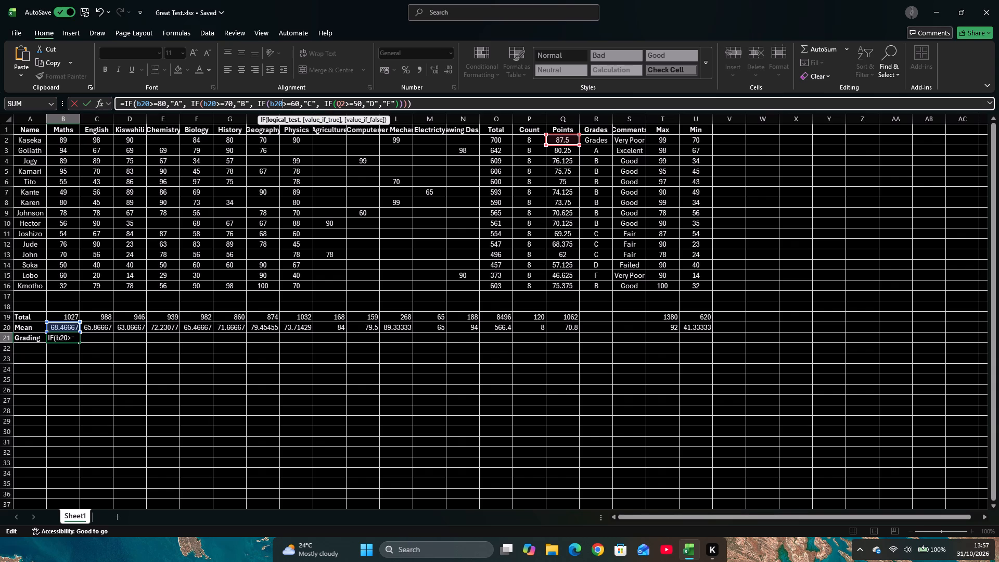
Set the cell reference in the >=50 test of B21's grading formula to b20 and commit the formula.
left_click(347, 106)
left_click(343, 102)
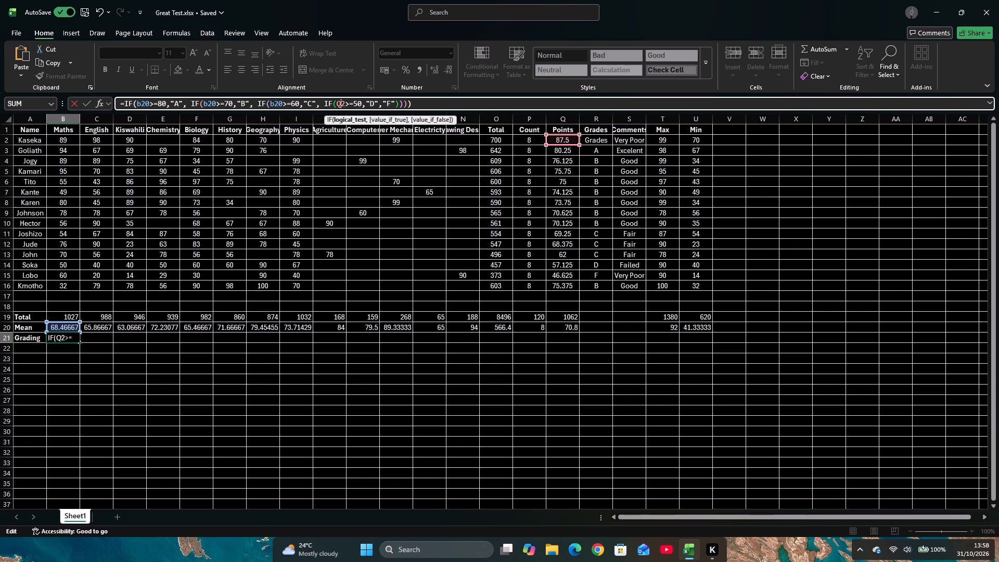
left_click(346, 101)
key("BackSpace")
key("BackSpace")
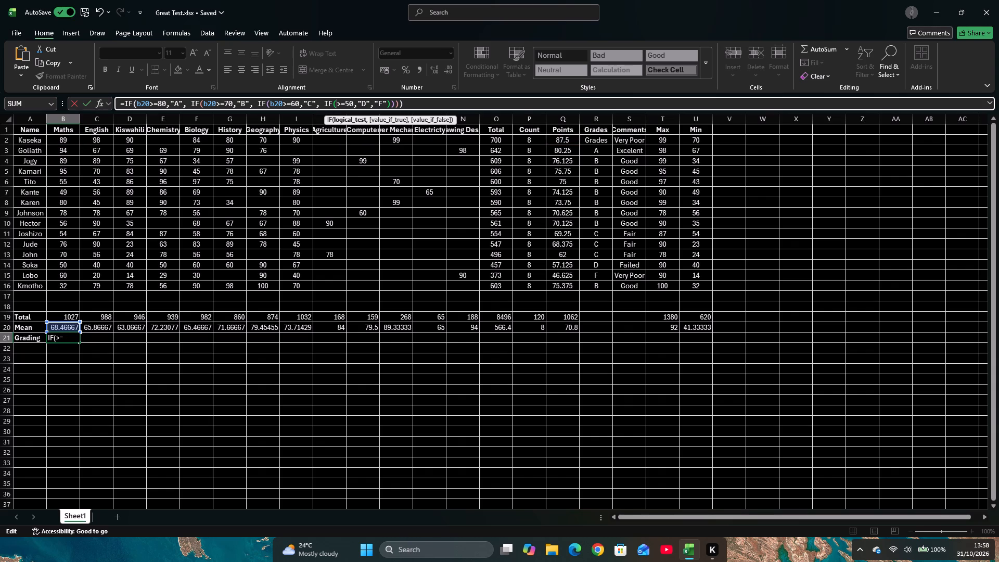
key("b")
key("2")
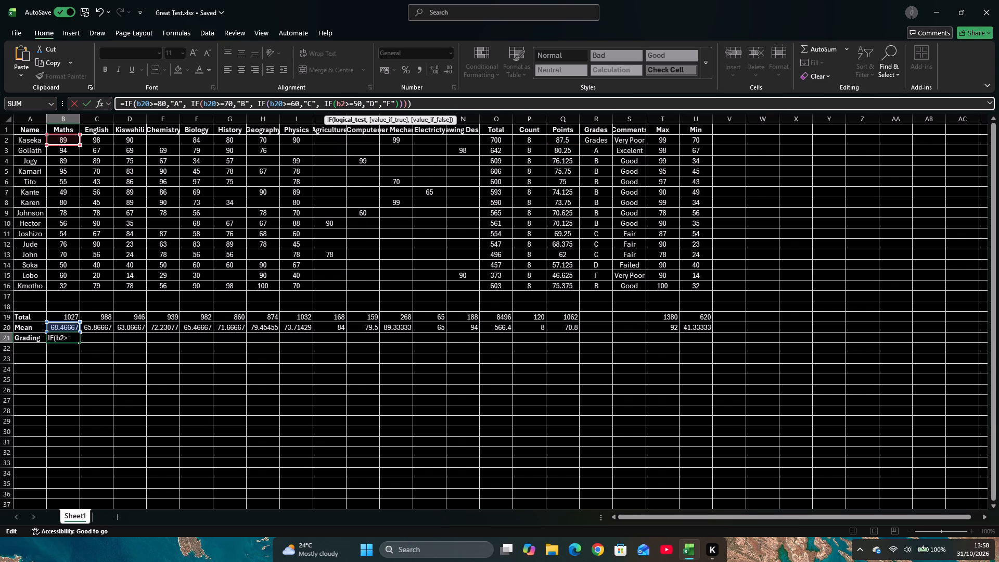
key("0")
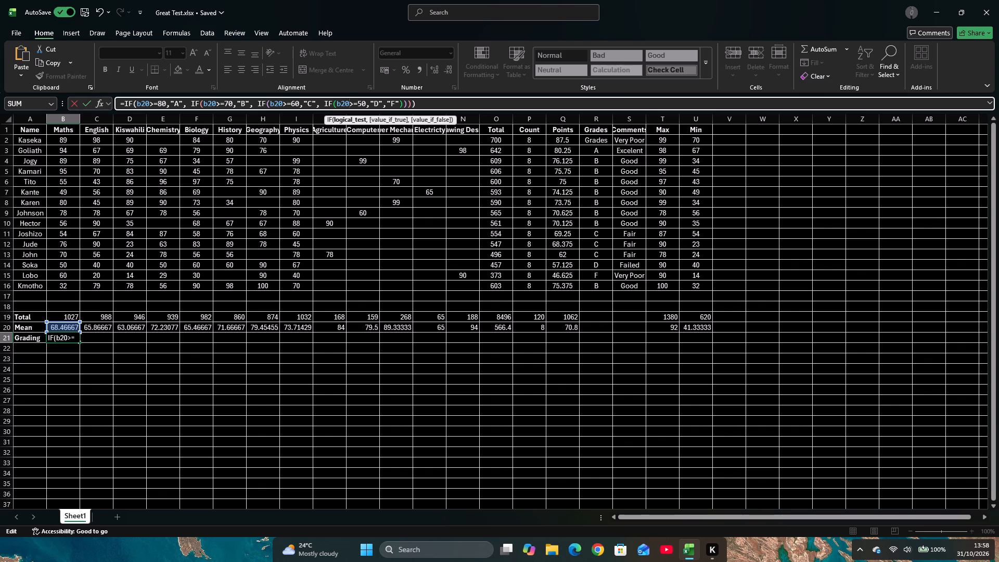
key("Return")
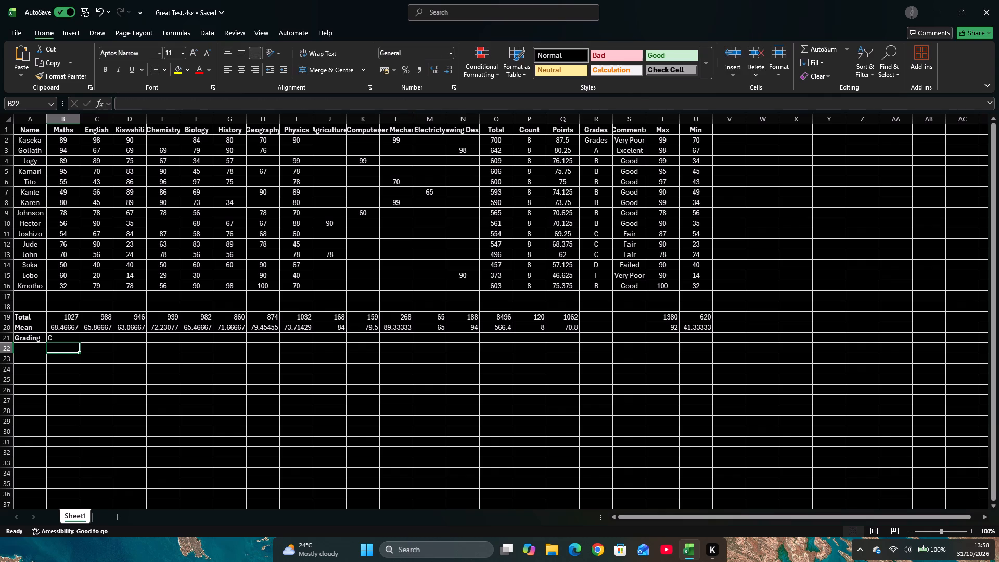
Fill the grading formula from B21 across the Grading row to U21, the Min column.
left_click(70, 338)
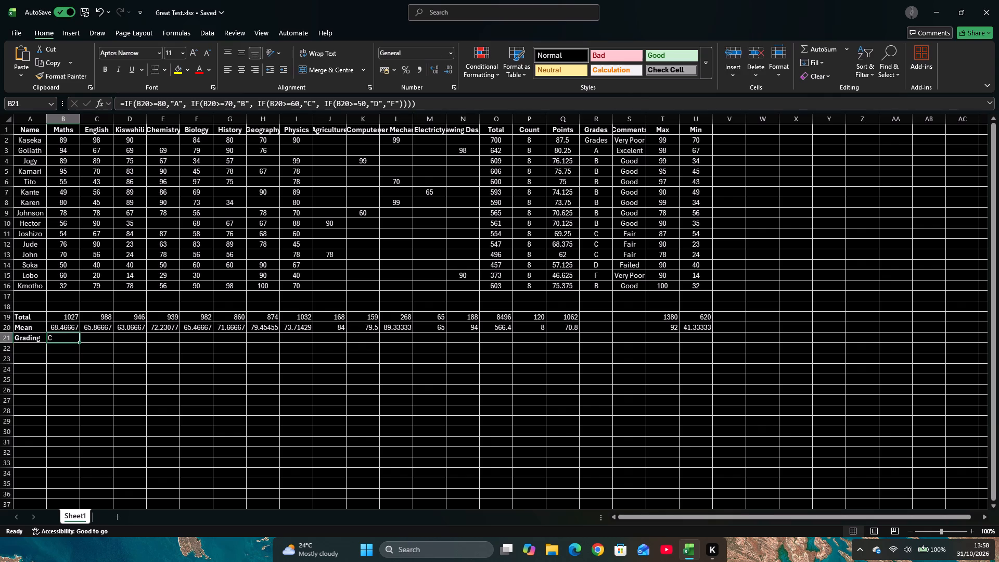
left_click_drag(78, 342, 388, 349)
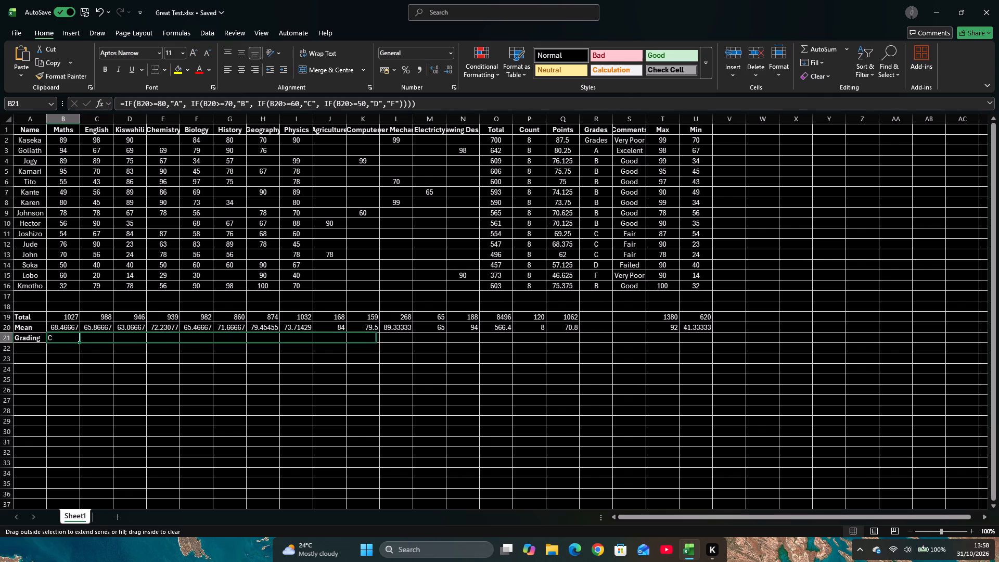
left_click_drag(388, 349, 715, 338)
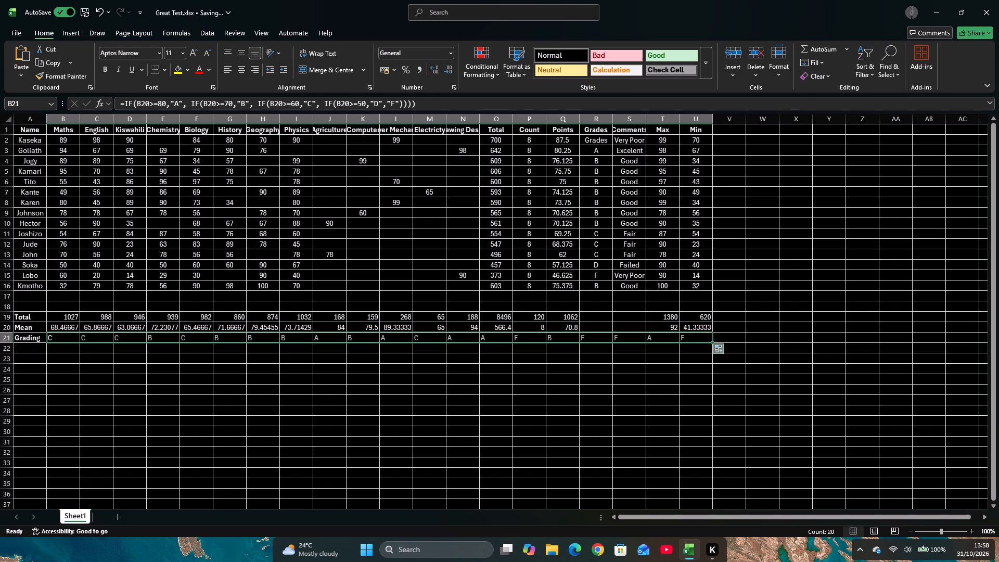
Clear the grading formulas from S21 and R21, the Comments and Grades cells of the Grading row.
left_click(623, 339)
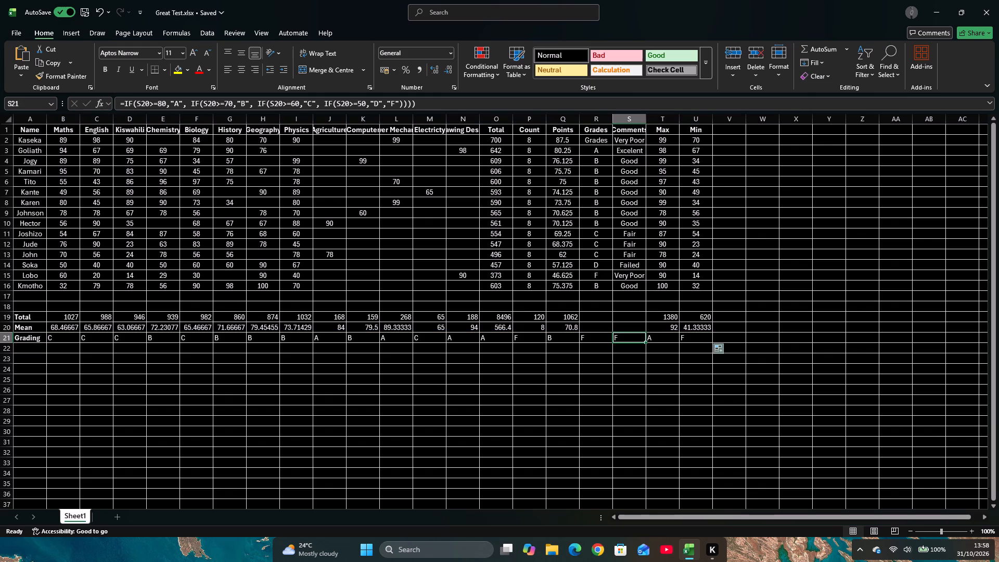
key("BackSpace")
left_click(606, 338)
key("BackSpace")
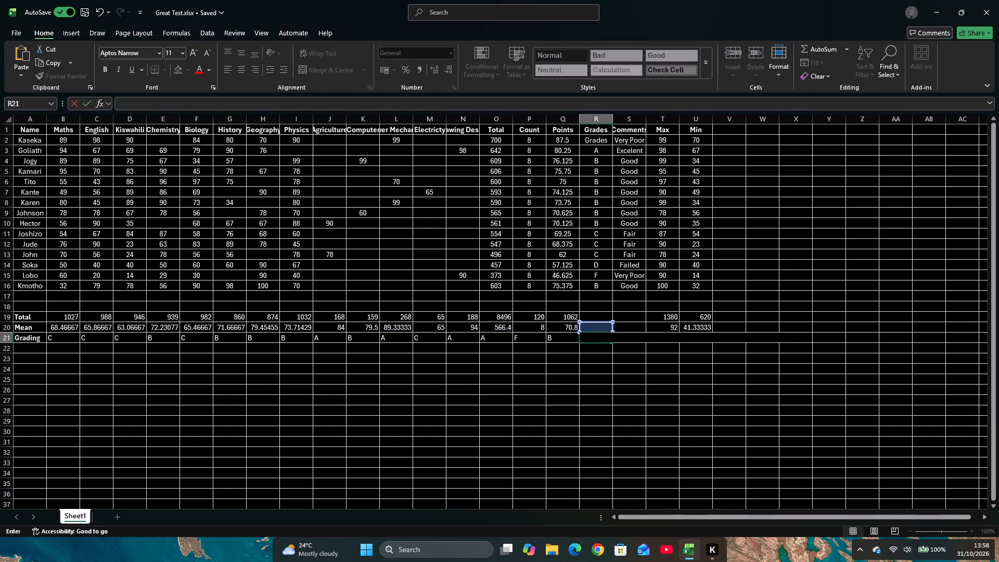
left_click(625, 320)
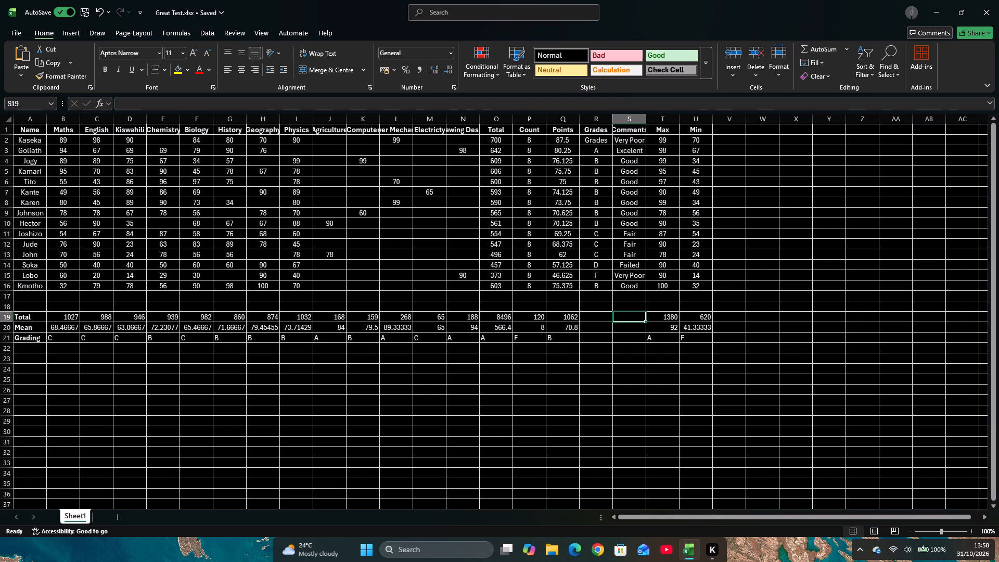
Select U21, the Min cell of the Grading row.
left_click(688, 341)
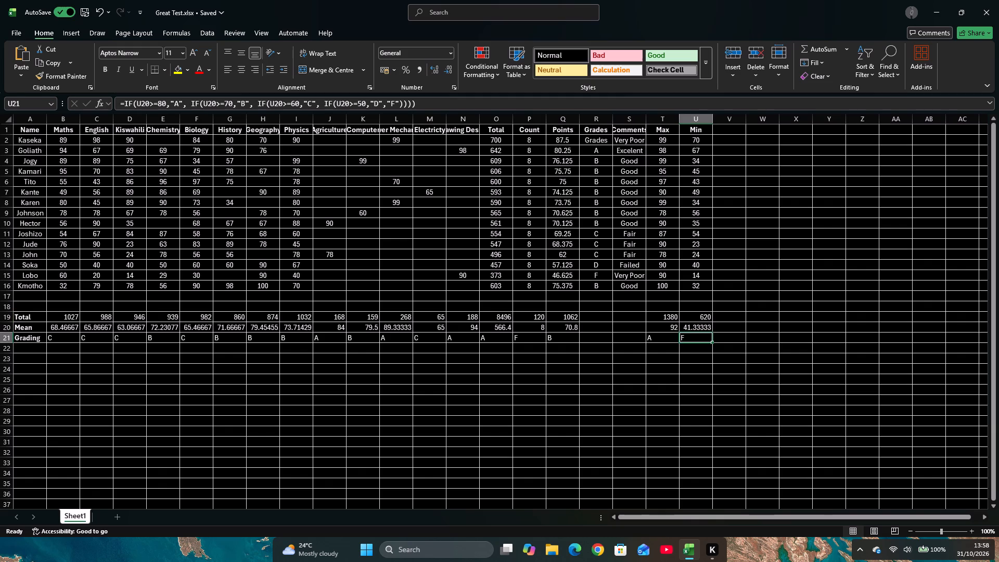
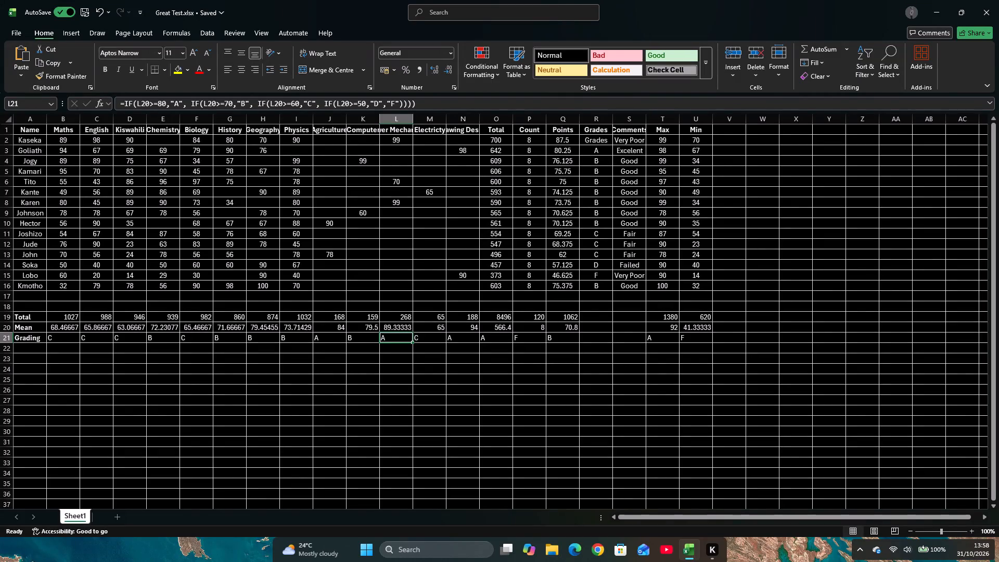
Select the whole Grading row, then the empty cell A22 directly beneath the Grading label.
left_click(4, 339)
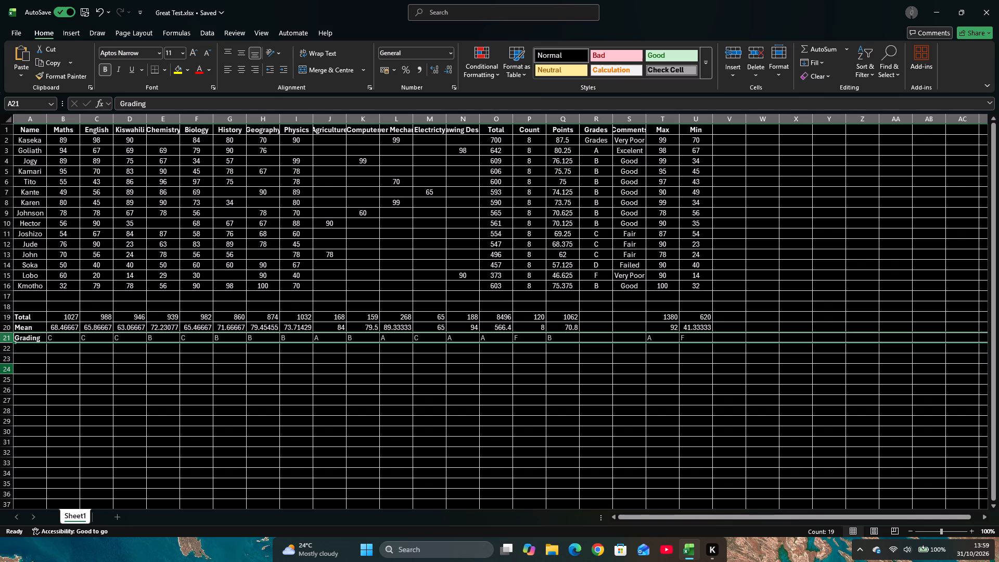
left_click(32, 352)
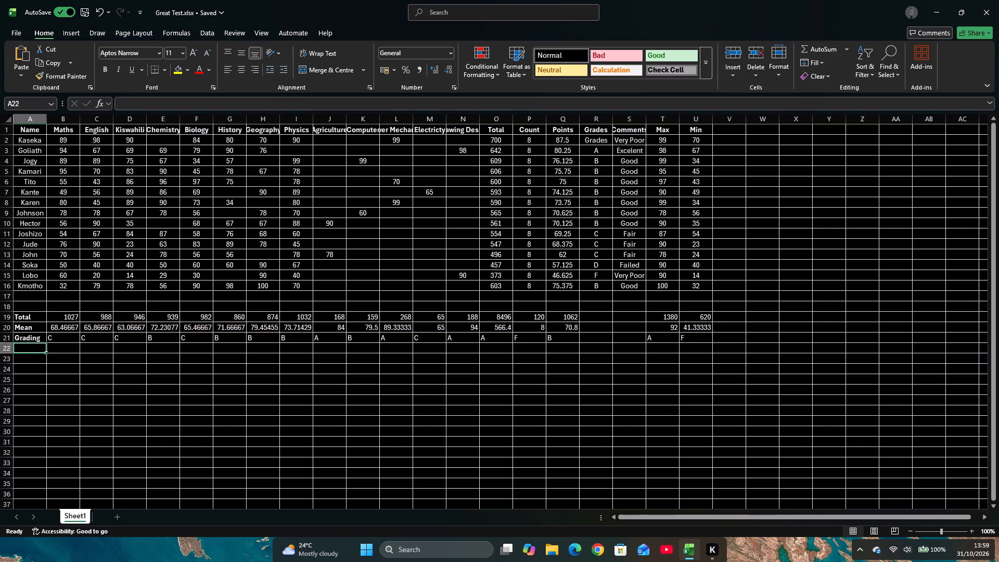